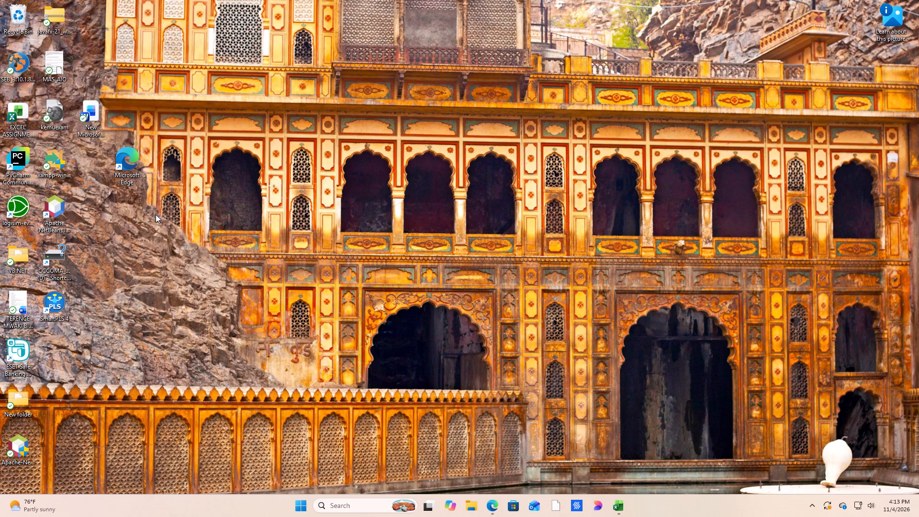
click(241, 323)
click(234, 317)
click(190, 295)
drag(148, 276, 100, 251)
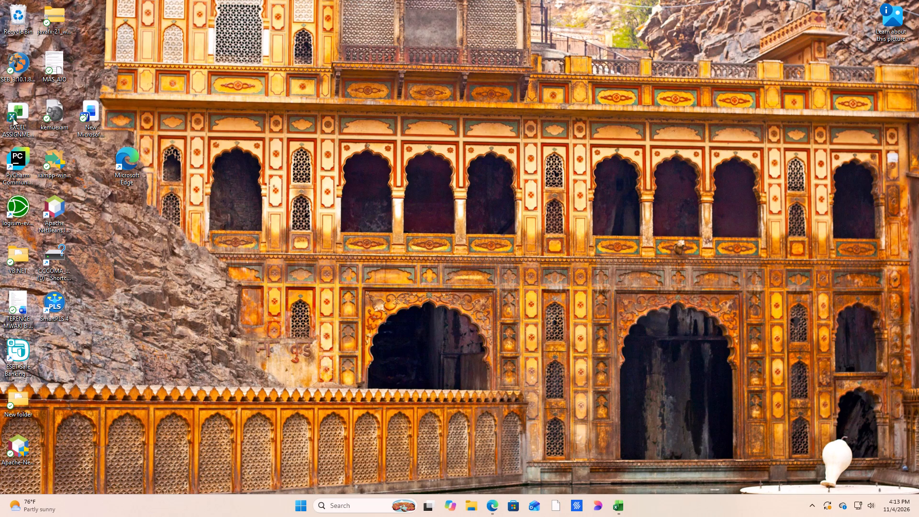
Open the EXCEL ASSIGNMENT 1 workbook from the desktop.
double_click(15, 109)
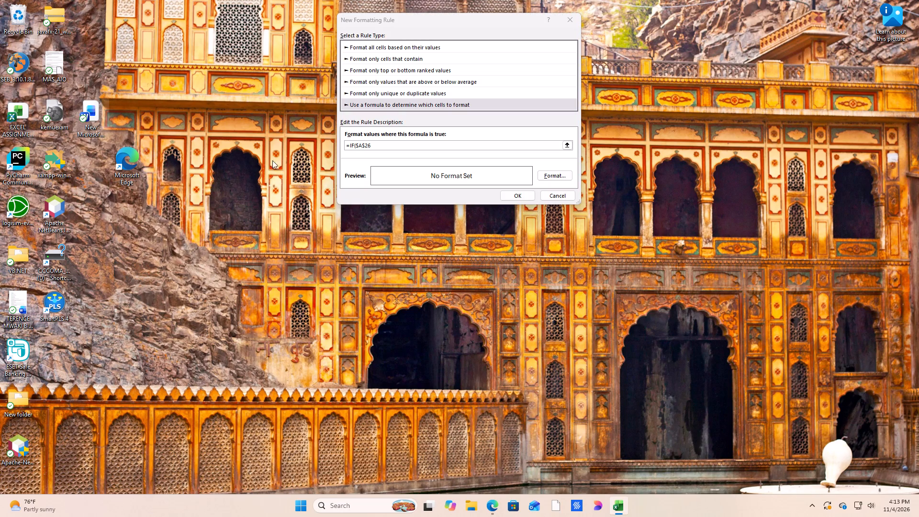
triple_click(16, 107)
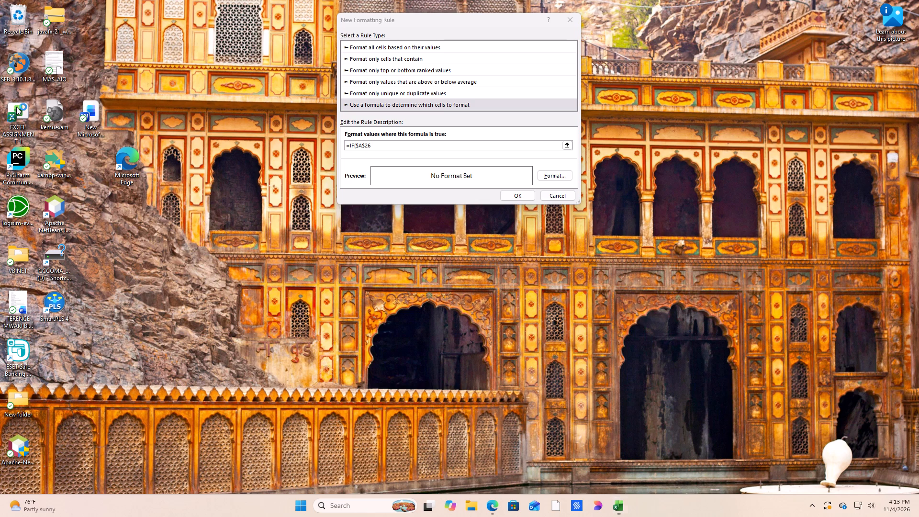
double_click(16, 107)
triple_click(0, 109)
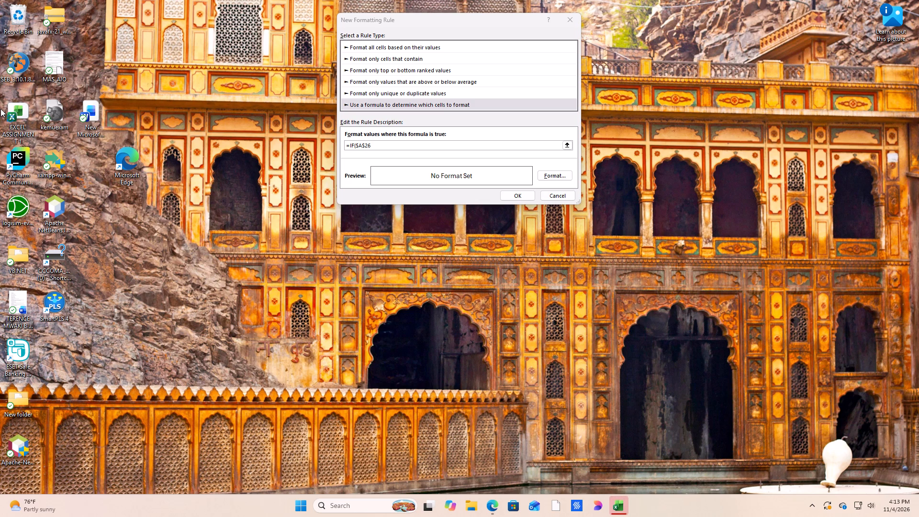
Dismiss the open New Formatting Rule dialog without creating the rule.
click(512, 21)
click(483, 123)
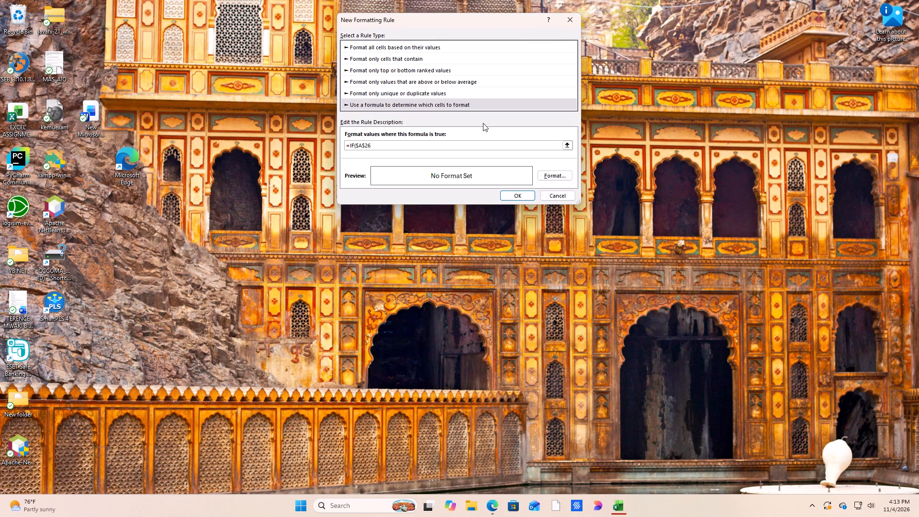
click(483, 129)
click(483, 129)
drag(486, 127, 502, 125)
click(506, 126)
click(505, 131)
click(510, 196)
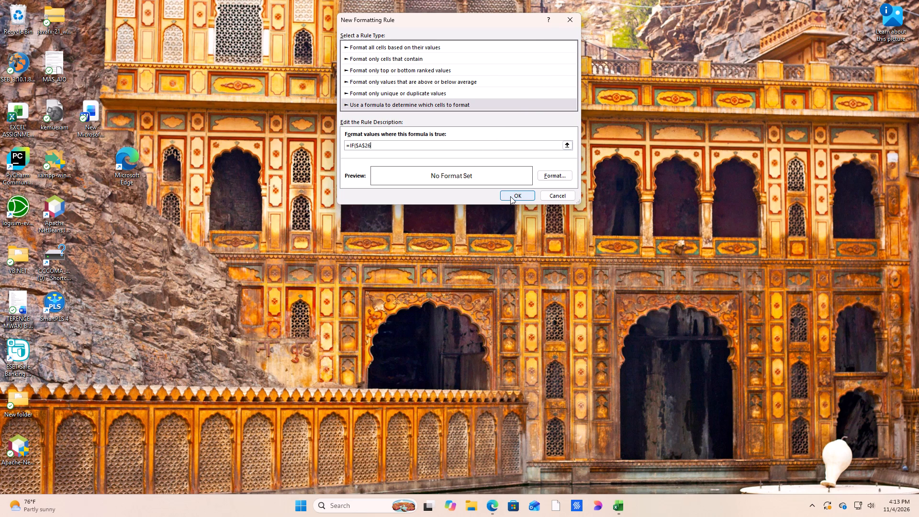
click(519, 166)
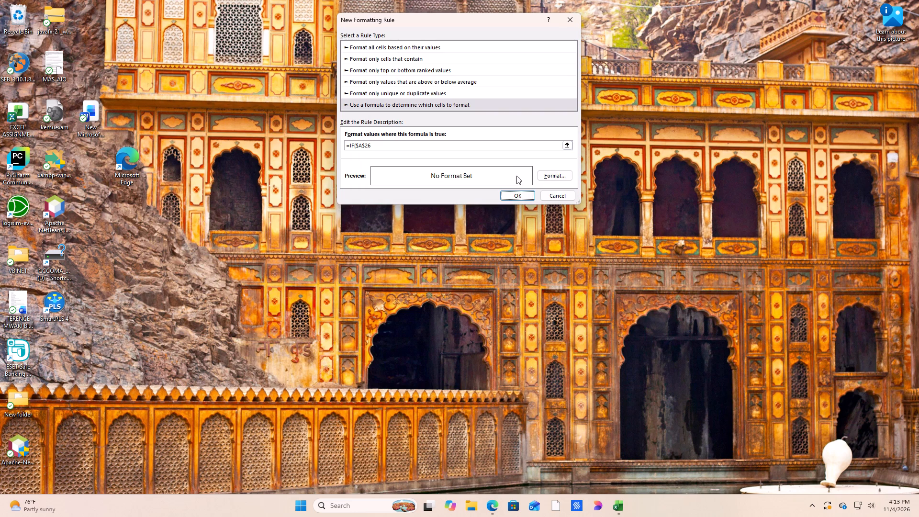
double_click(517, 191)
click(515, 169)
click(574, 21)
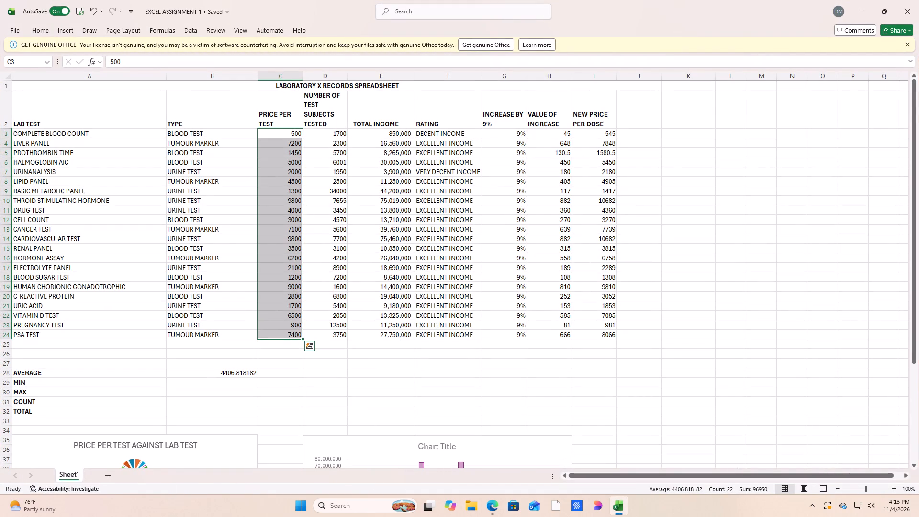
Examine the laboratory records table, the summary rows and the charts below it on Sheet1.
scroll(281, 389, down, 5)
scroll(284, 388, up, 11)
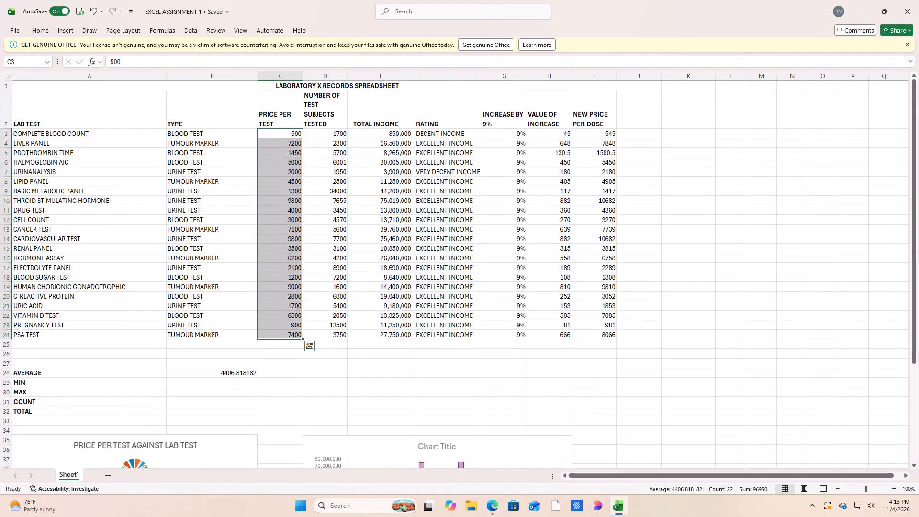
scroll(284, 388, up, 1)
scroll(284, 388, down, 5)
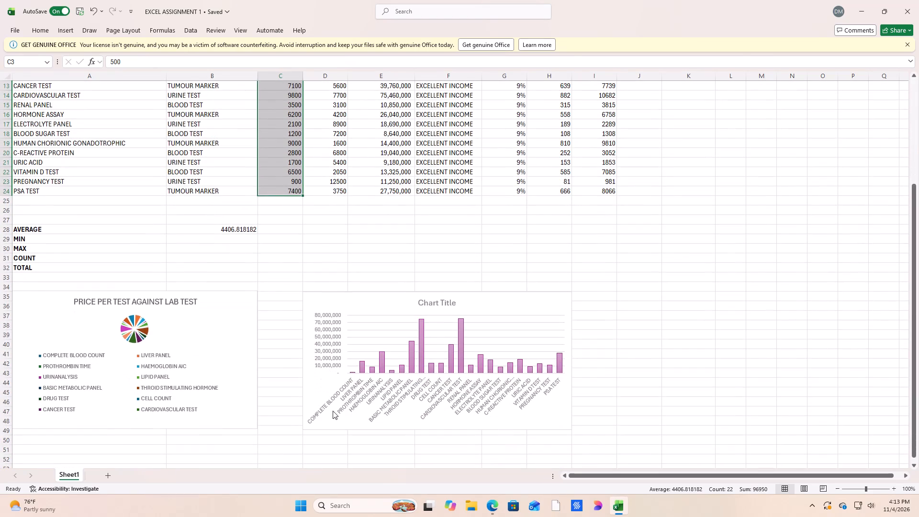
scroll(332, 414, down, 1)
scroll(332, 414, up, 5)
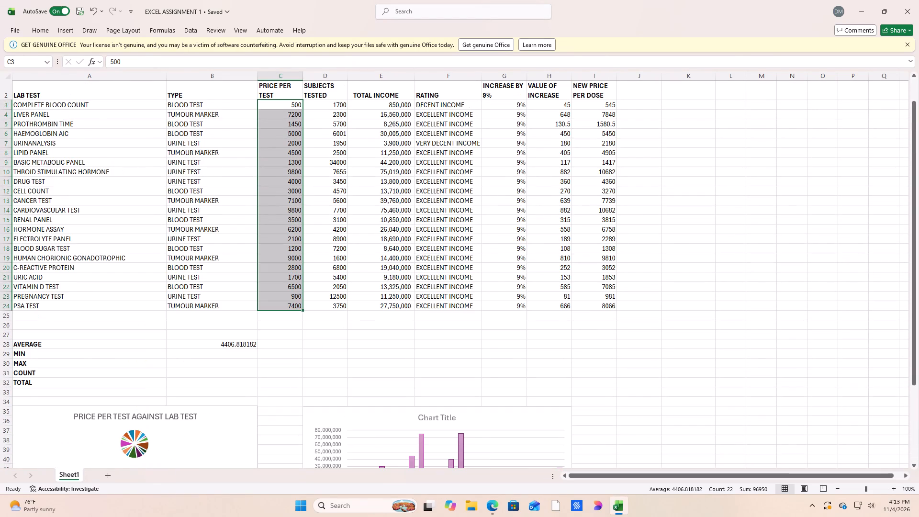
scroll(331, 414, up, 5)
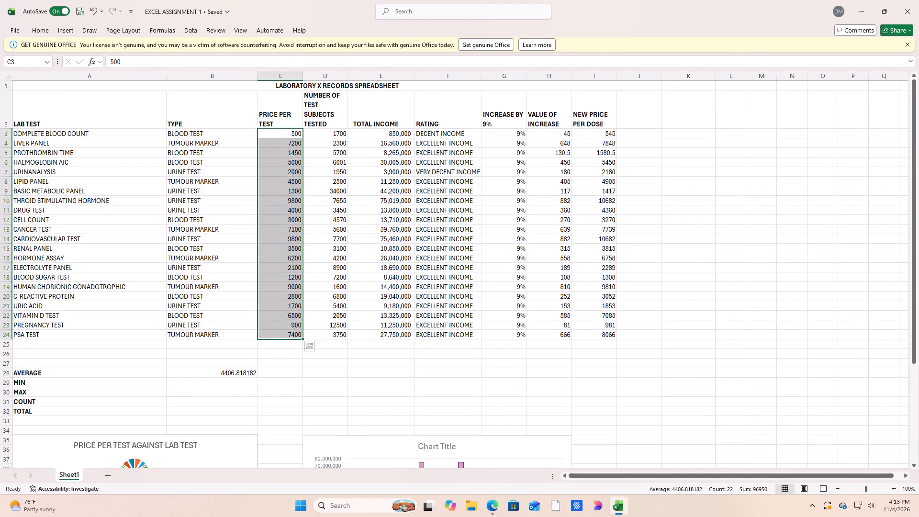
scroll(311, 379, down, 2)
scroll(303, 374, up, 2)
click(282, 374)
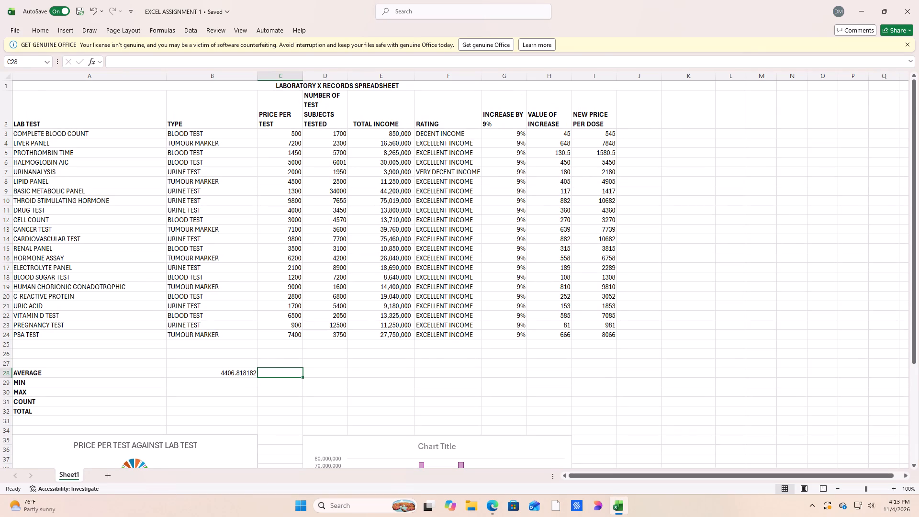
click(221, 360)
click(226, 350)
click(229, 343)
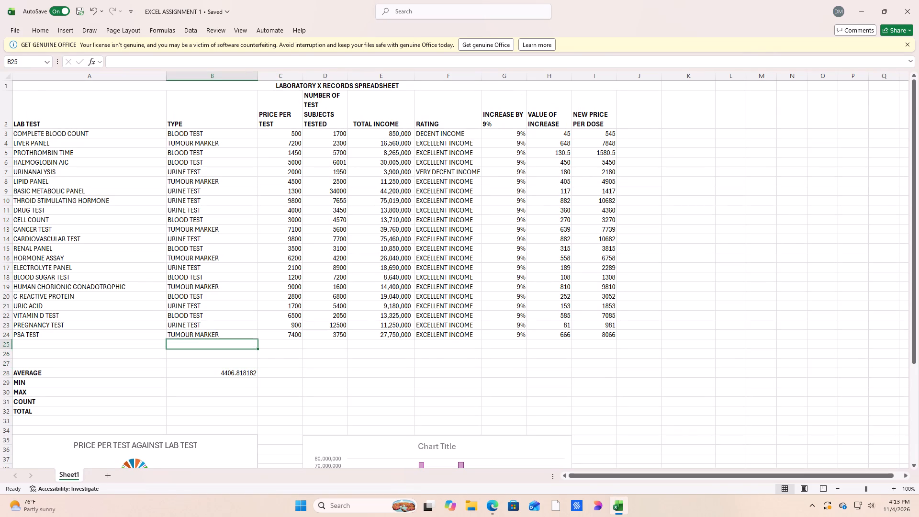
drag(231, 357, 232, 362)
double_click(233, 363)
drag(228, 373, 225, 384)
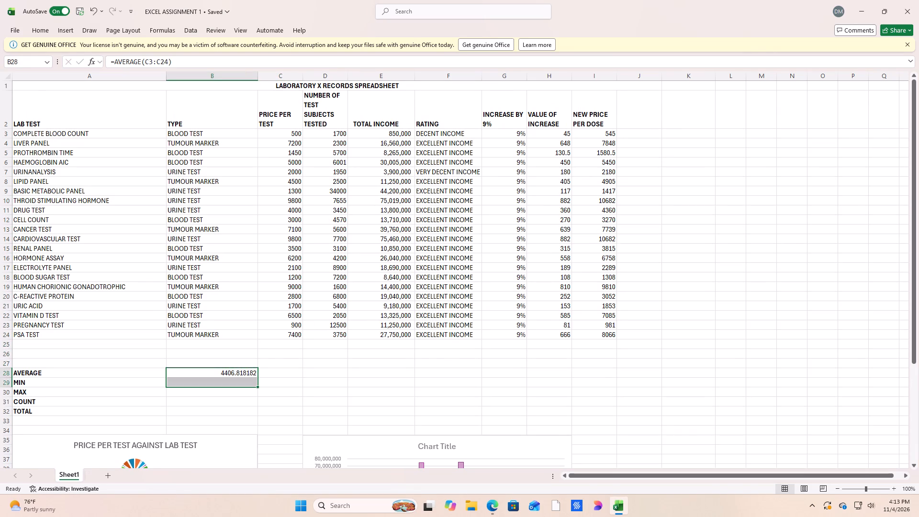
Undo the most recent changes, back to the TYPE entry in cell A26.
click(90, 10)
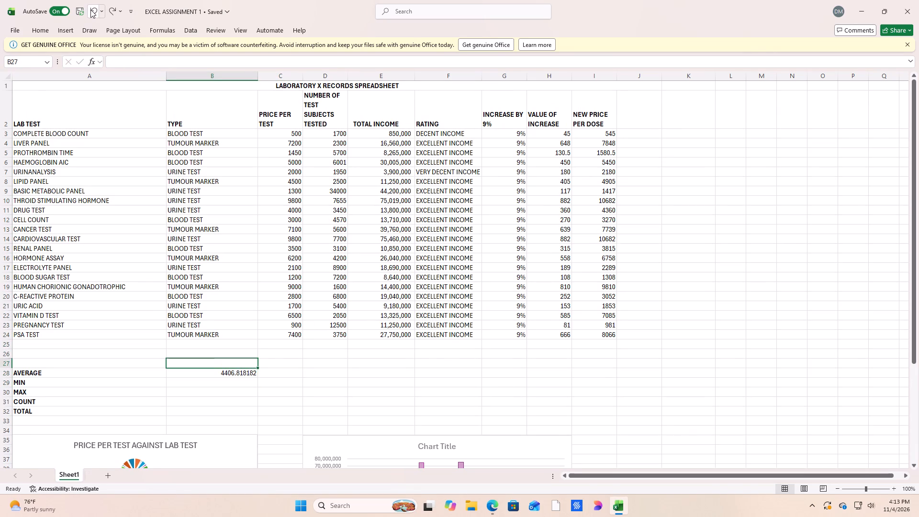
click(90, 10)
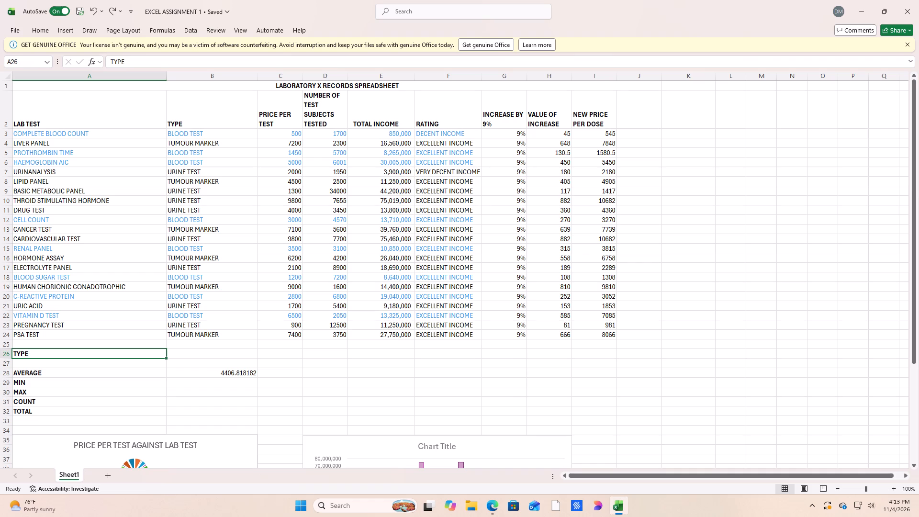
Examine the drop-down choices in cell A26 and the table data from the LAB TEST to RATING columns.
click(140, 349)
click(146, 370)
click(149, 355)
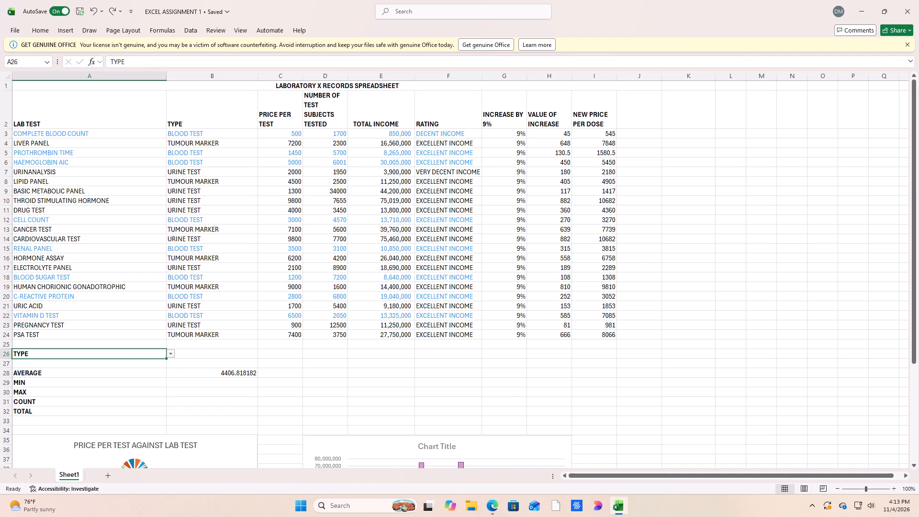
click(168, 352)
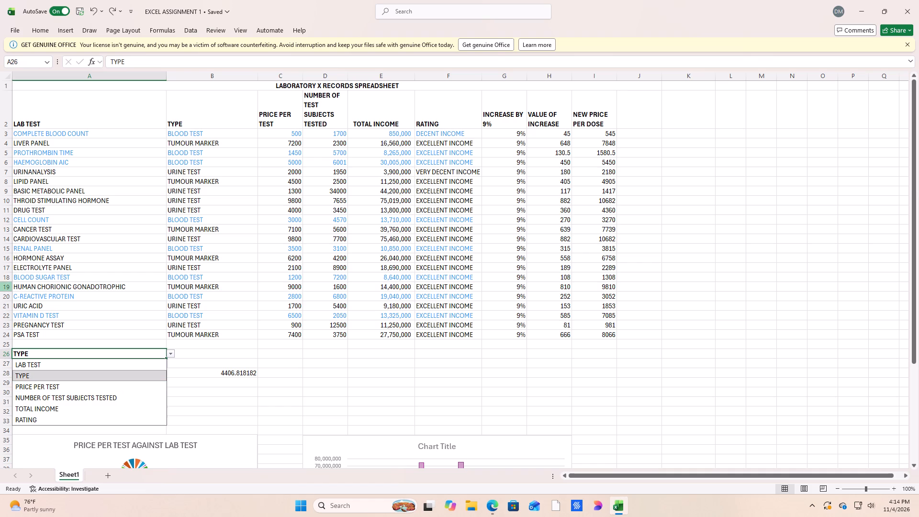
drag(82, 110, 159, 236)
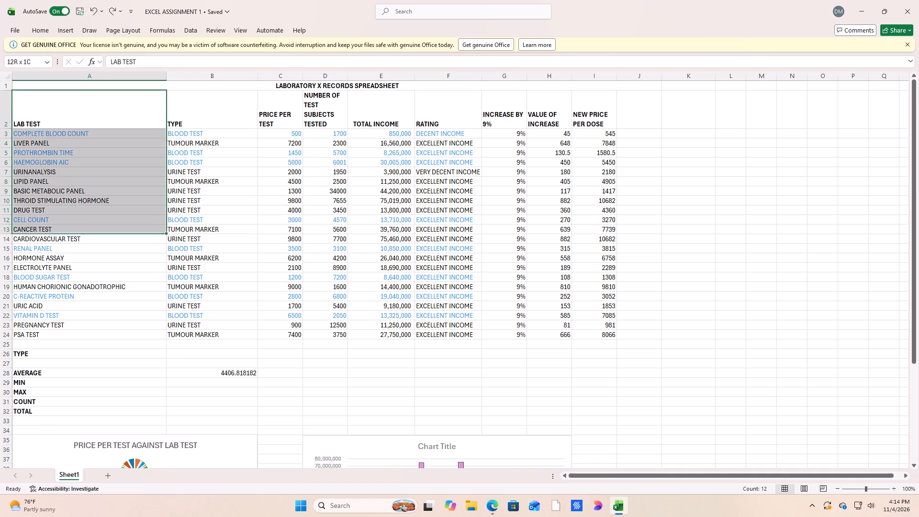
drag(159, 236, 444, 319)
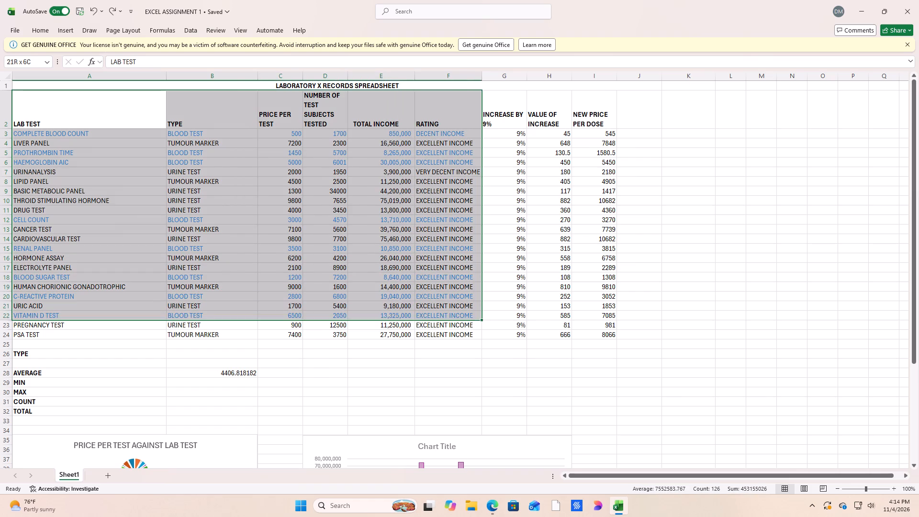
drag(444, 319, 443, 332)
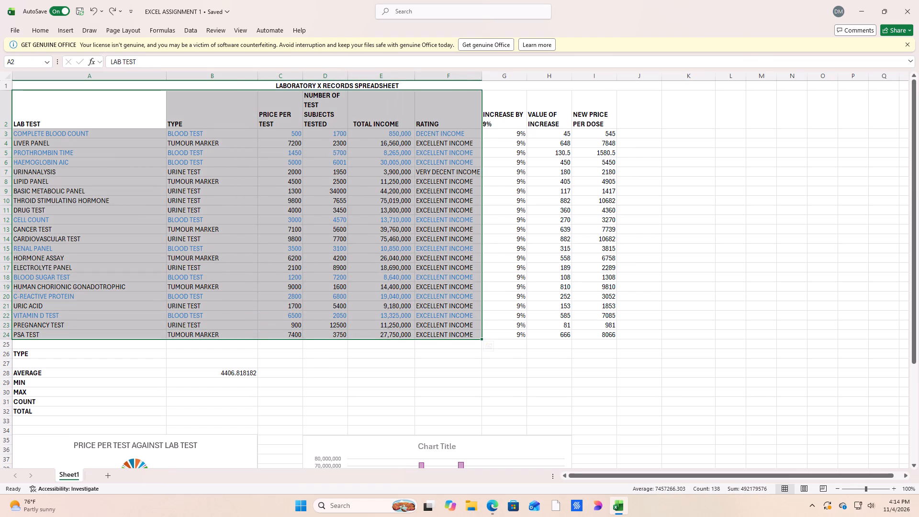
click(344, 393)
Clear the TYPE entry from the drop-down cell A26.
click(128, 348)
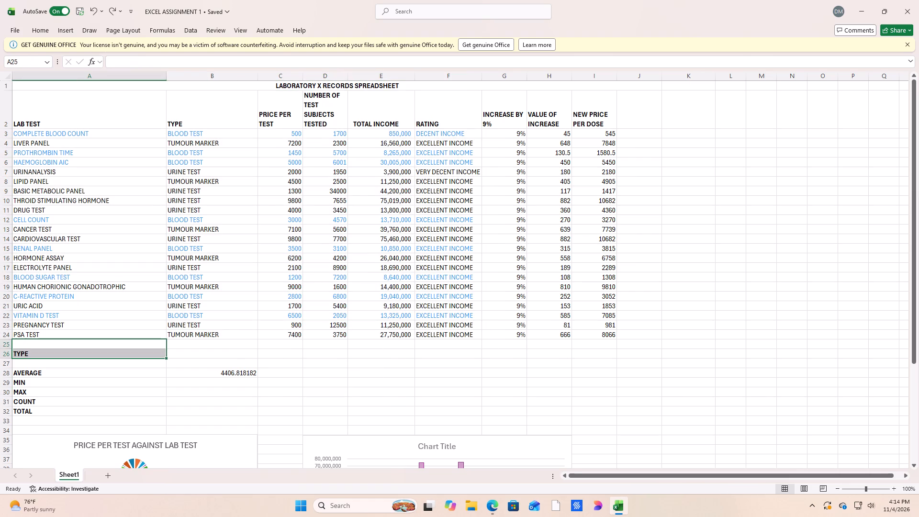
click(123, 351)
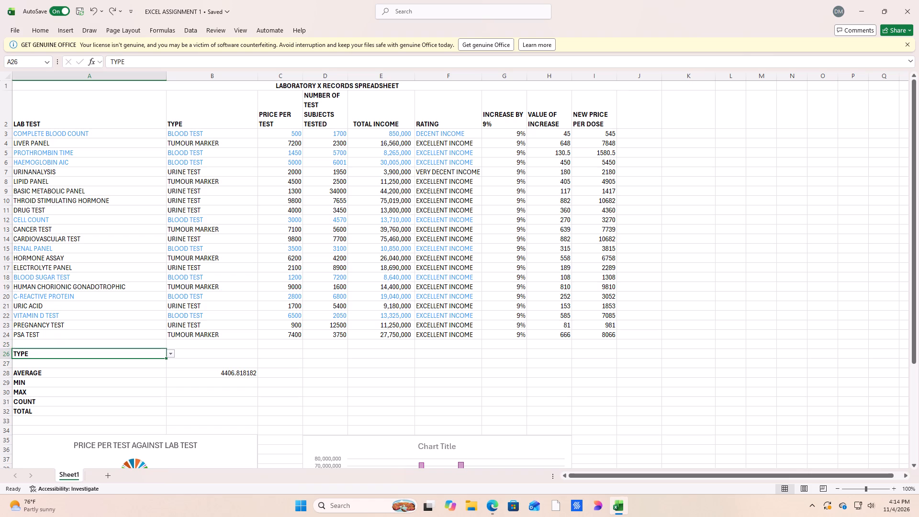
key(Return)
key(BackSpace)
key(Up)
key(BackSpace)
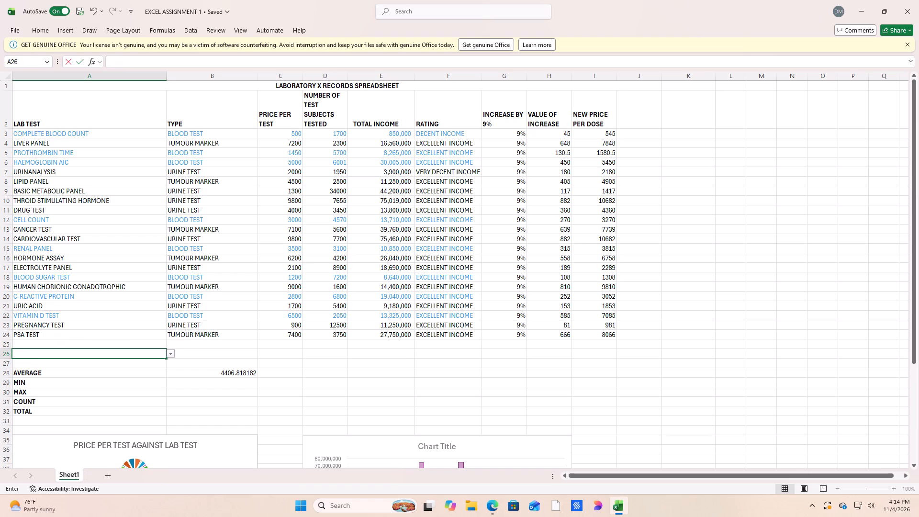
drag(346, 384, 332, 390)
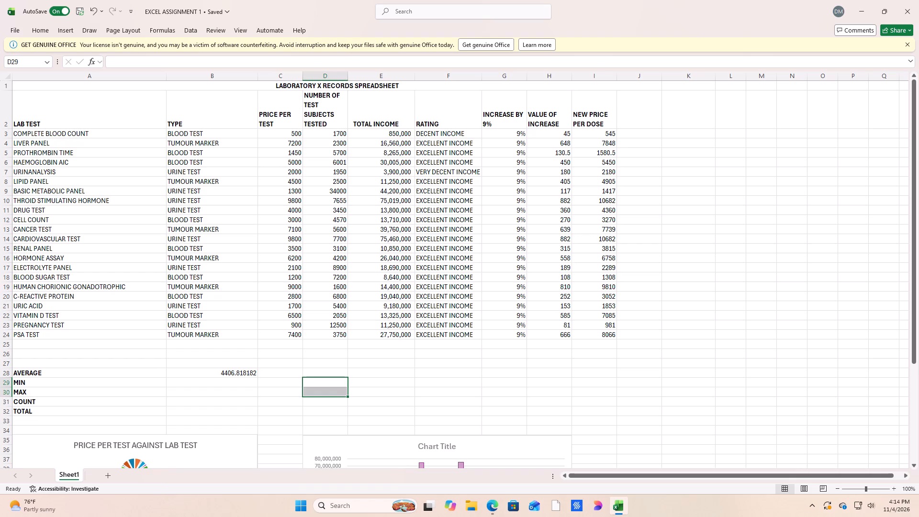
Start a new conditional formatting rule for A2:F24 that uses a formula to determine which cells to format.
drag(55, 122, 429, 243)
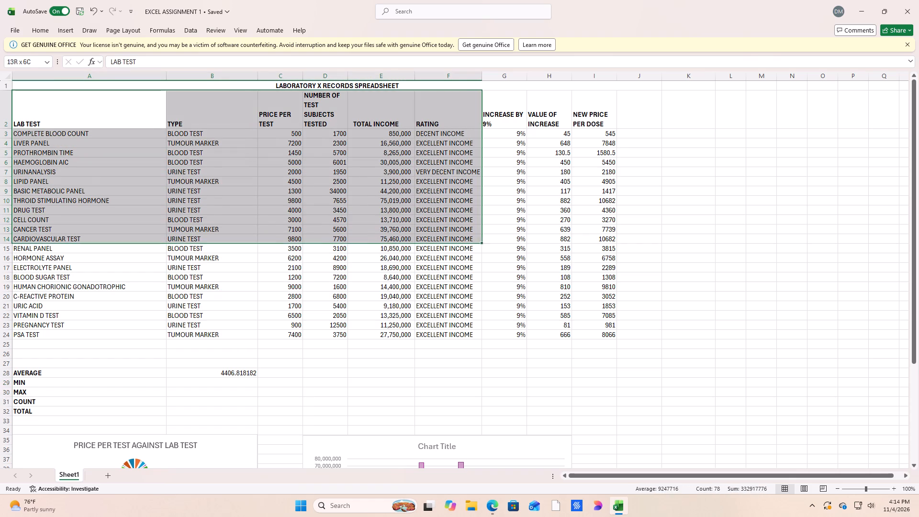
drag(429, 243, 424, 334)
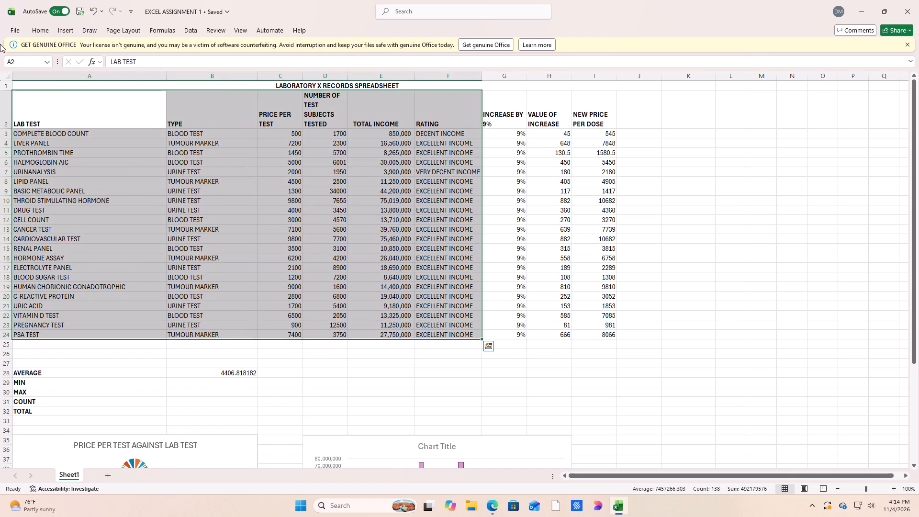
click(39, 30)
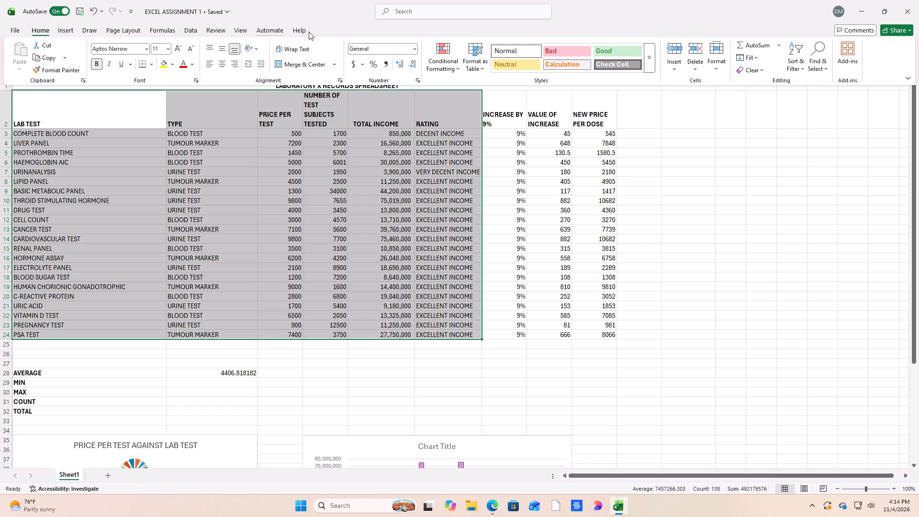
click(448, 55)
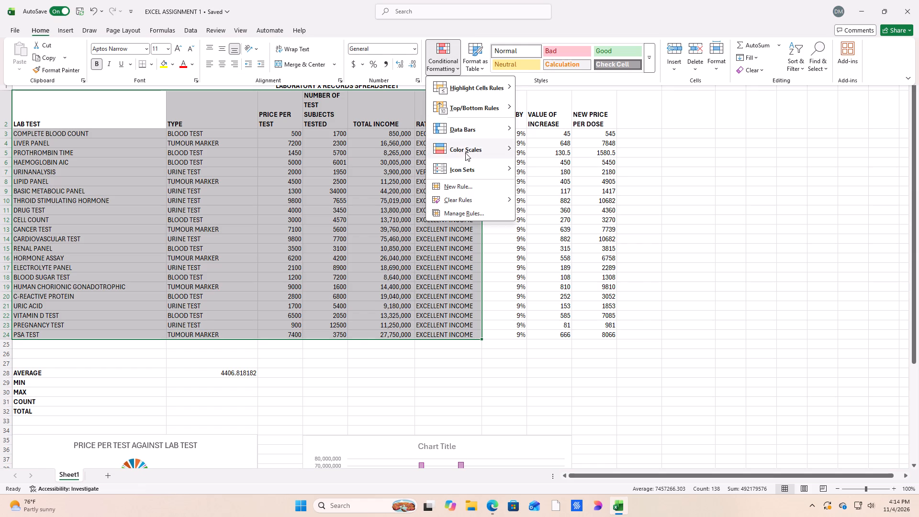
click(469, 181)
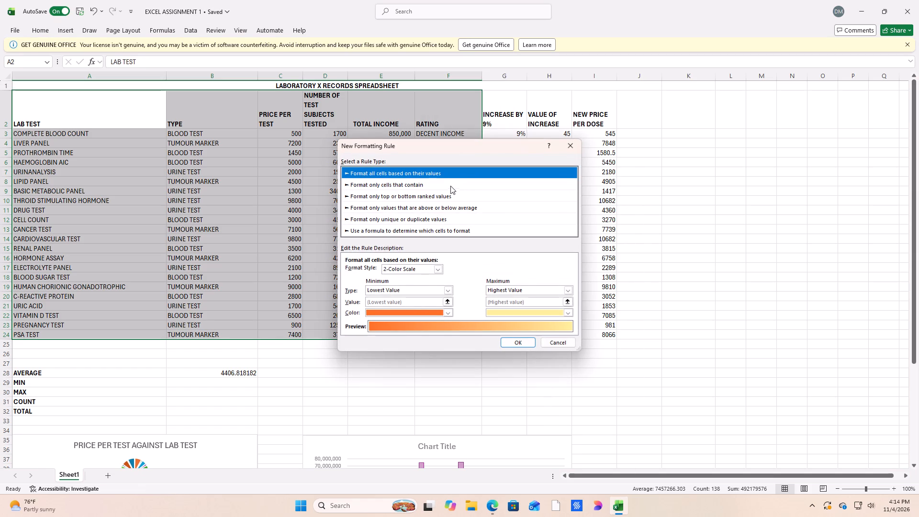
click(445, 229)
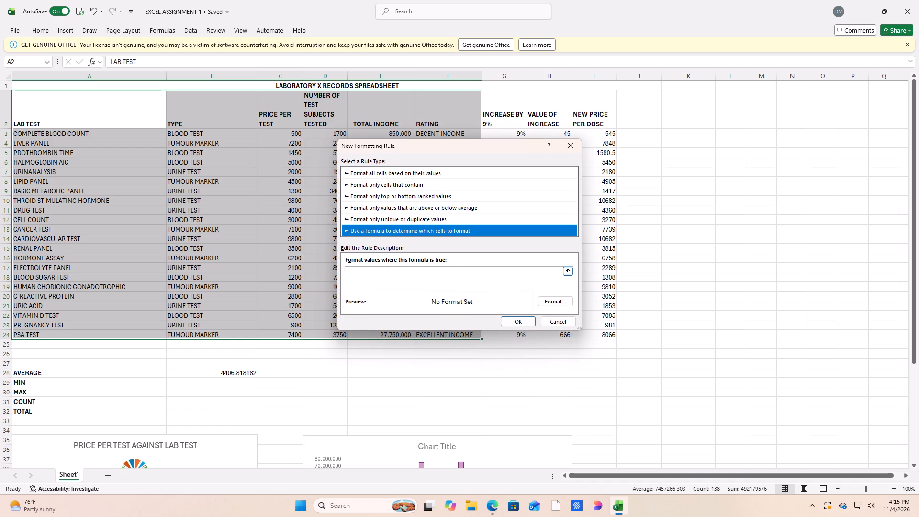
Begin the rule's formula with an IF test that cell $A$26 equals "PRICE PER TEST", in capitals.
click(569, 270)
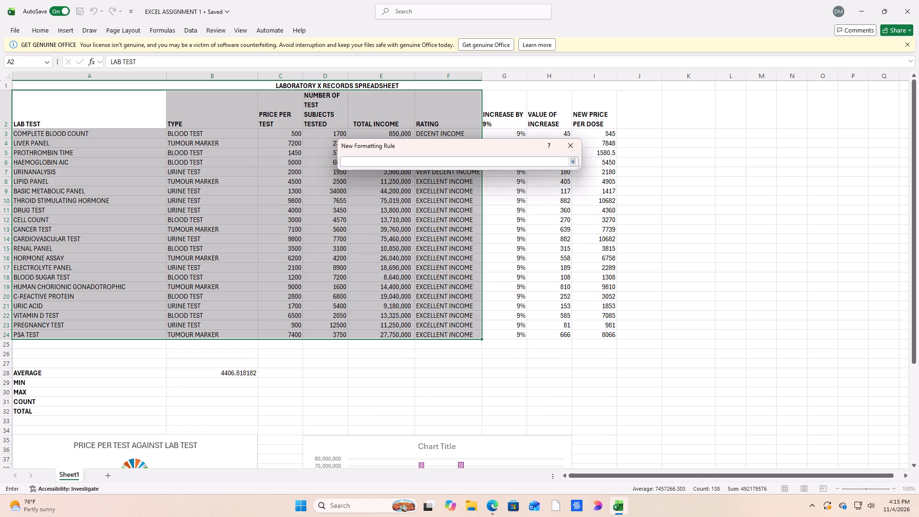
click(103, 356)
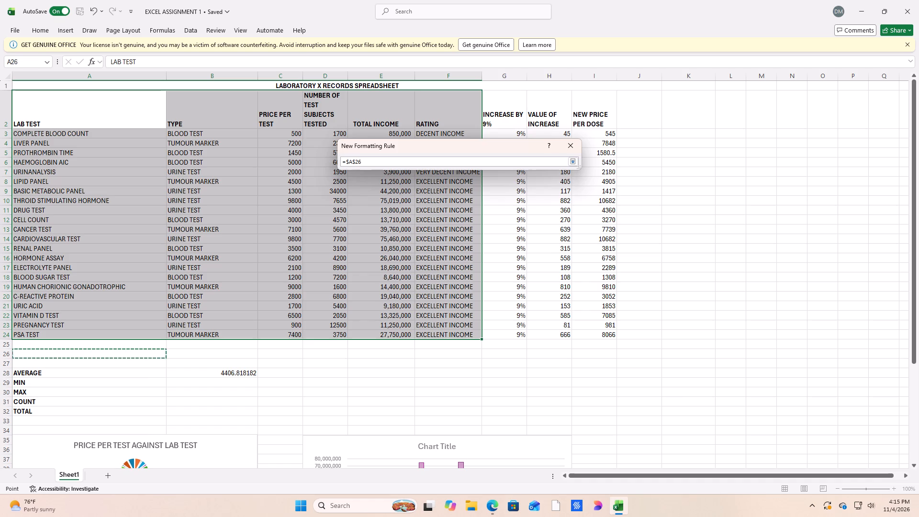
key(BackSpace)
key(BackSpace)
key(BackSpace)
key(BackSpace)
key(BackSpace)
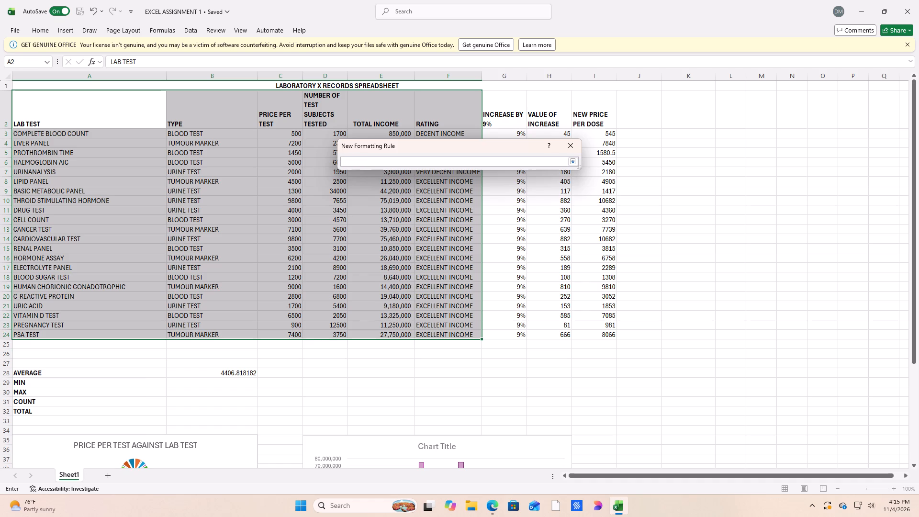
text(if)
key(shift+parenleft)
click(52, 354)
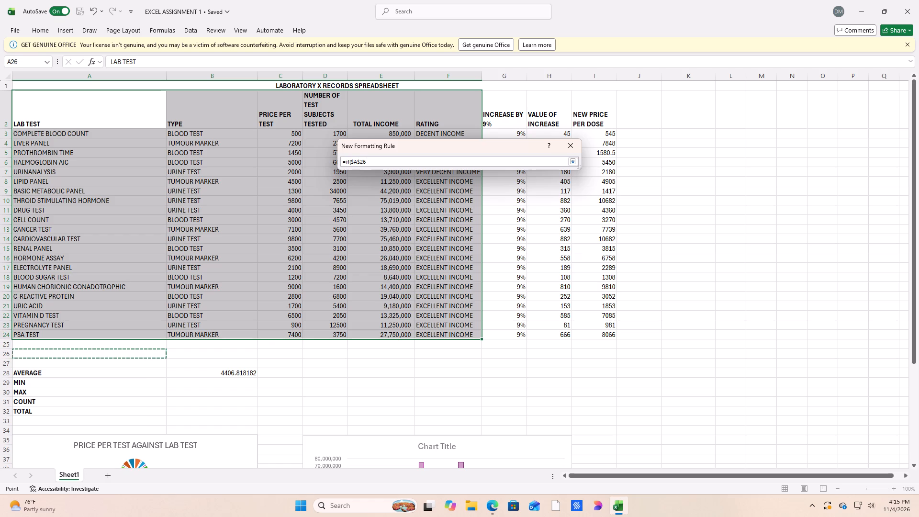
key(equal)
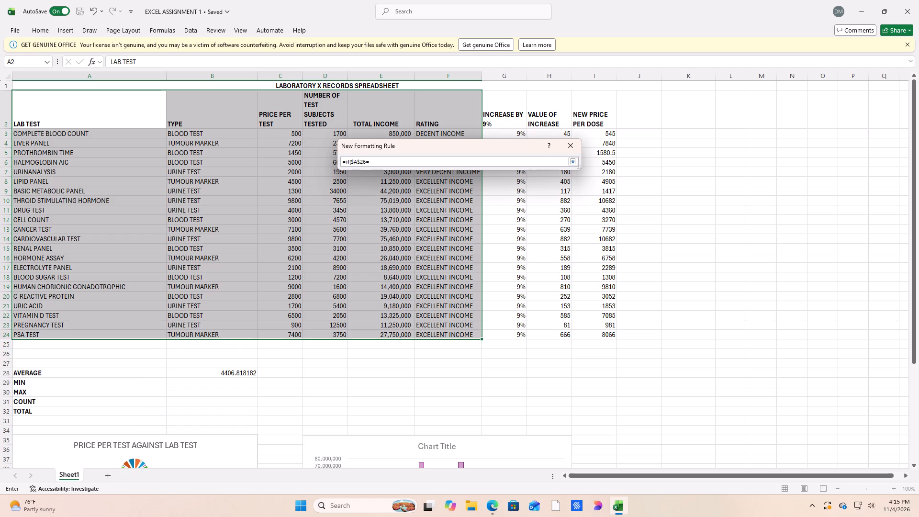
key(shift+quotedbl)
text(price)
key(space)
key(BackSpace)
key(BackSpace)
key(BackSpace)
key(BackSpace)
key(BackSpace)
key(BackSpace)
key(p)
text(RI)
text(CE)
key(space)
key(p)
text(ER)
key(space)
text(TEST)
key(shift+quotedbl)
key(comma)
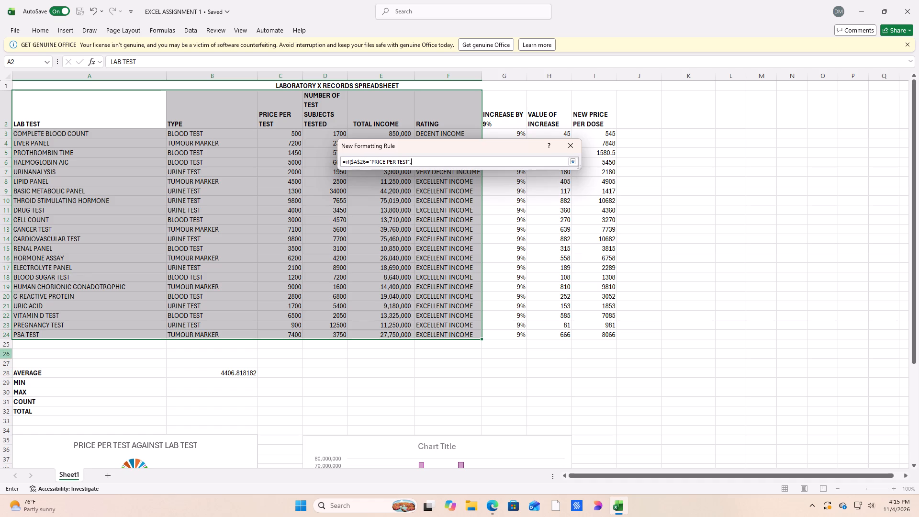
Complete the IF formula with the condition $C3<2000, keeping only the column reference absolute.
click(283, 132)
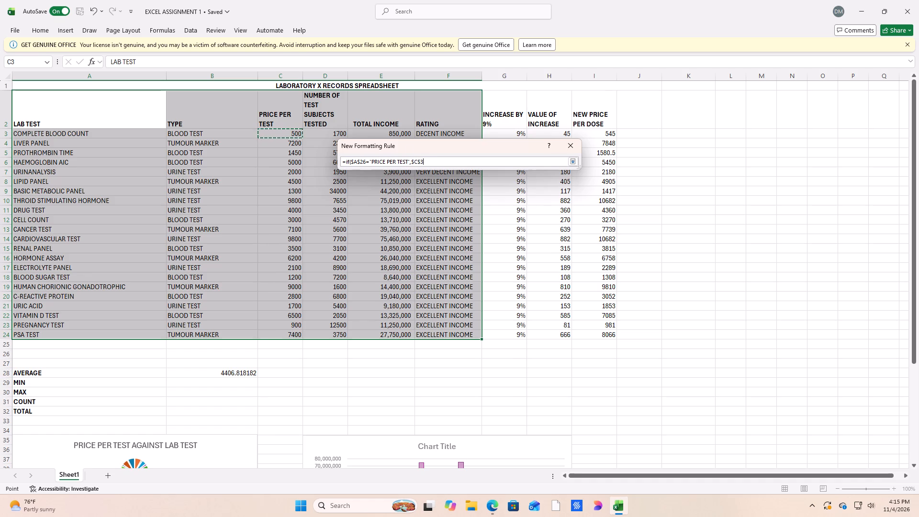
click(420, 161)
key(BackSpace)
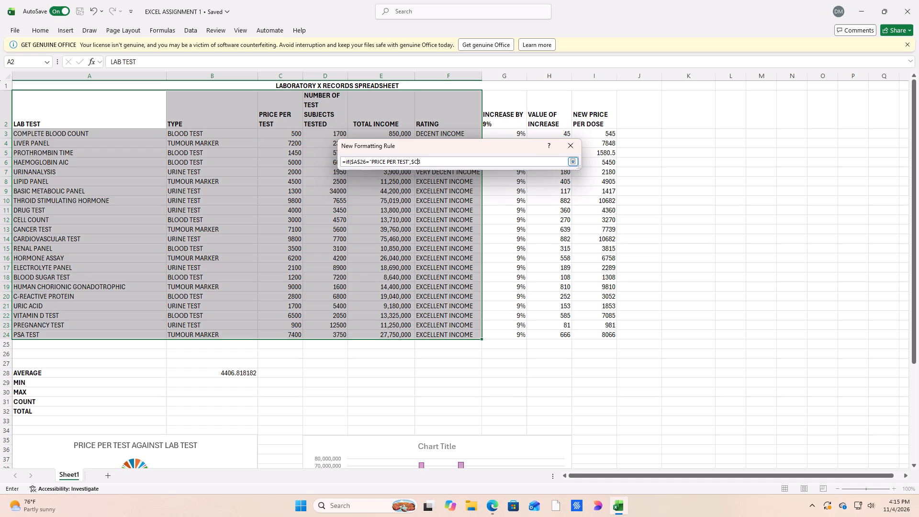
click(421, 163)
key(shift+less)
key(2)
text(000)
key(shift+parenright)
click(572, 161)
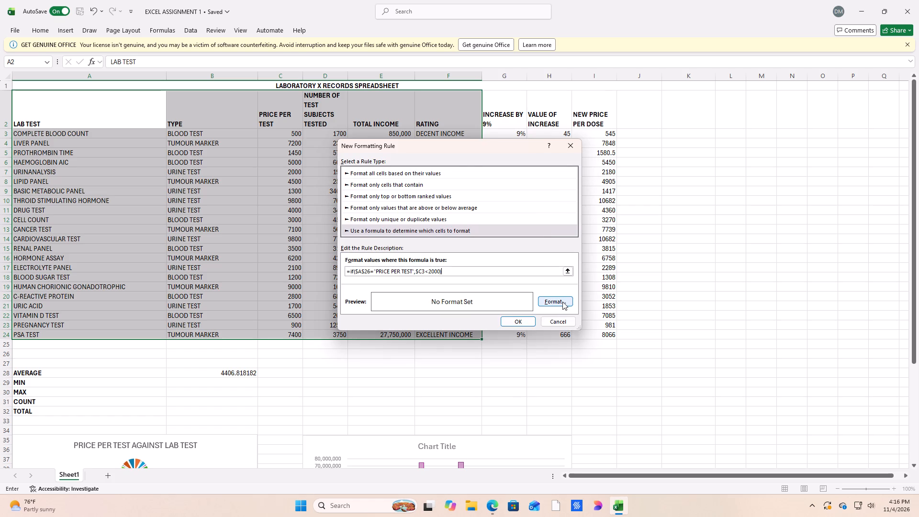
Set the rule's format to a solid dark blue background fill.
click(563, 301)
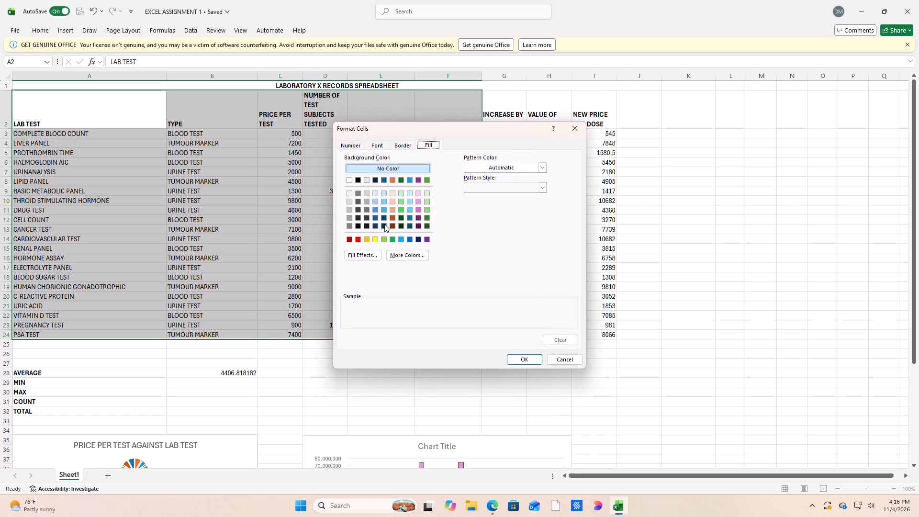
click(384, 217)
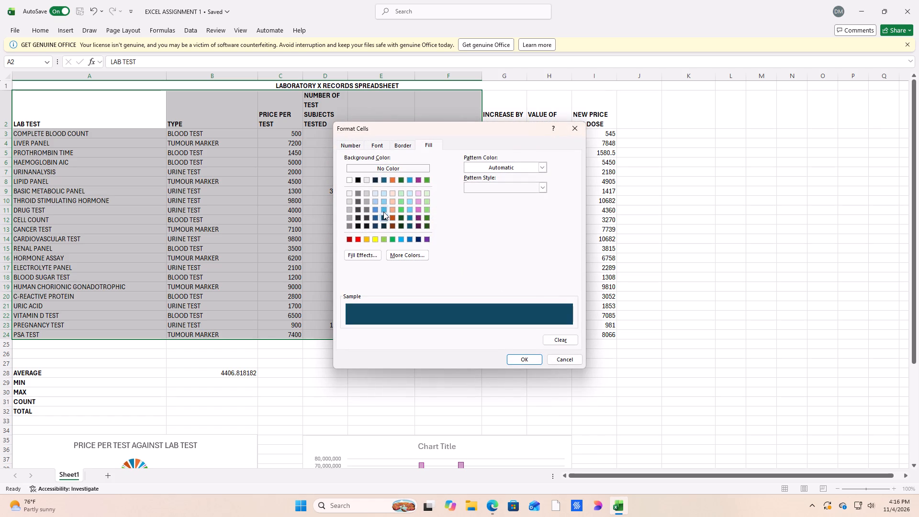
click(383, 211)
click(375, 216)
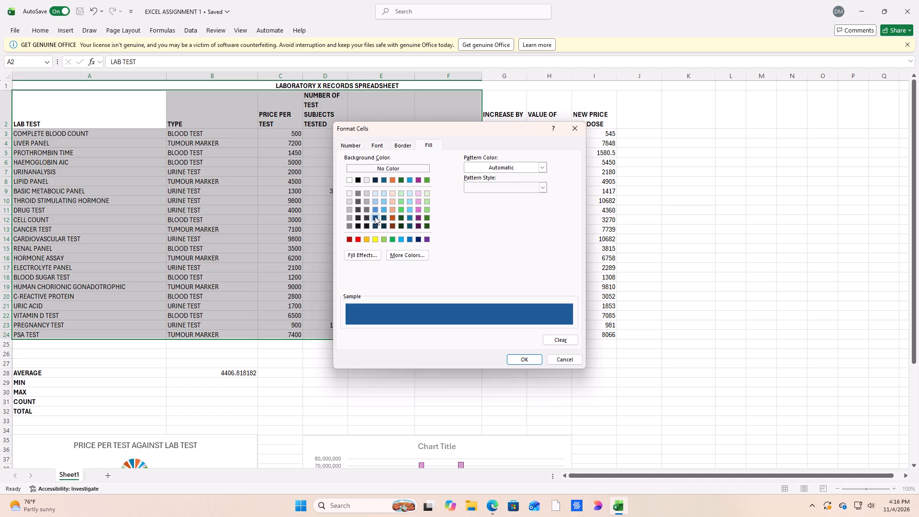
click(528, 360)
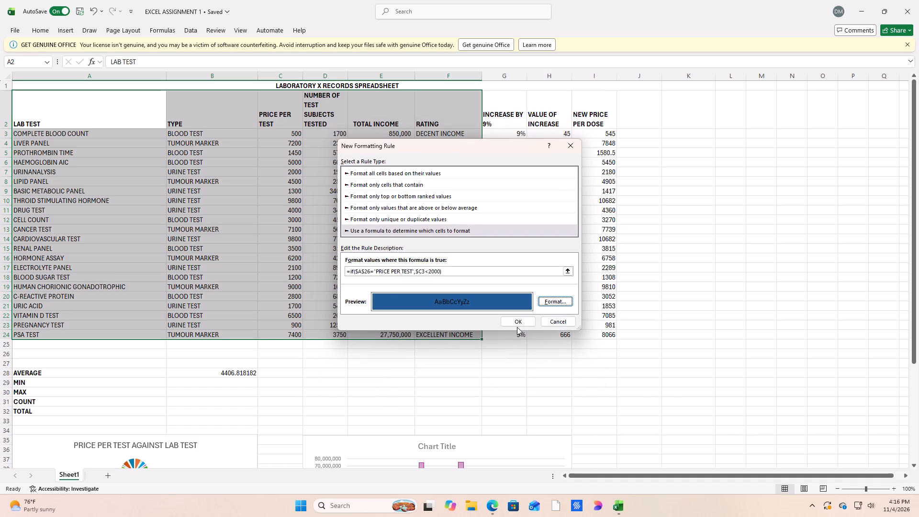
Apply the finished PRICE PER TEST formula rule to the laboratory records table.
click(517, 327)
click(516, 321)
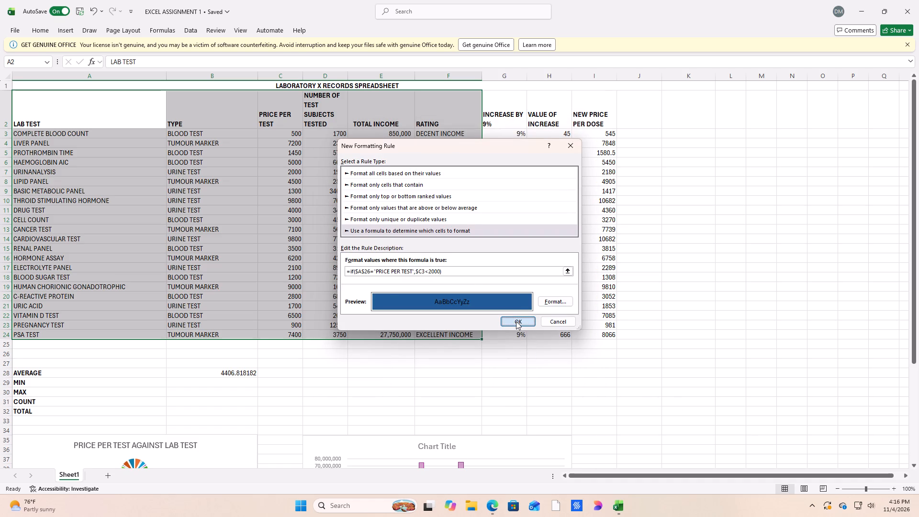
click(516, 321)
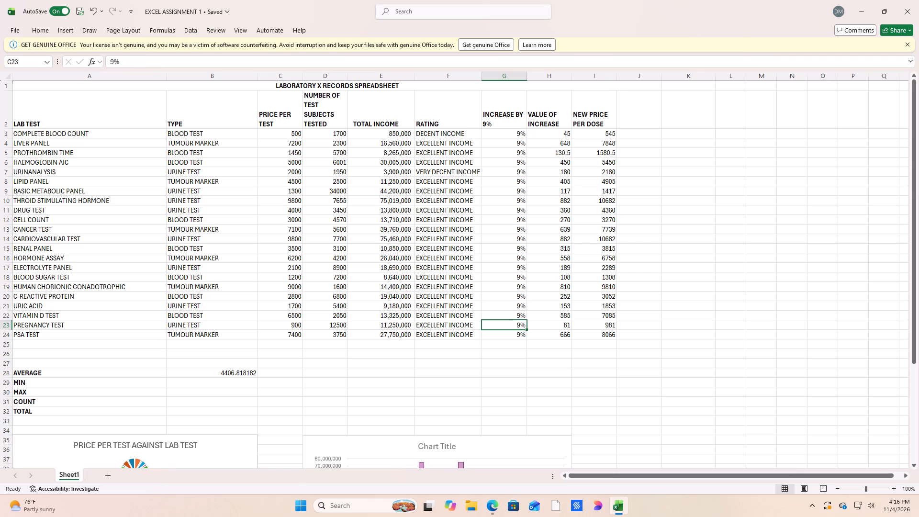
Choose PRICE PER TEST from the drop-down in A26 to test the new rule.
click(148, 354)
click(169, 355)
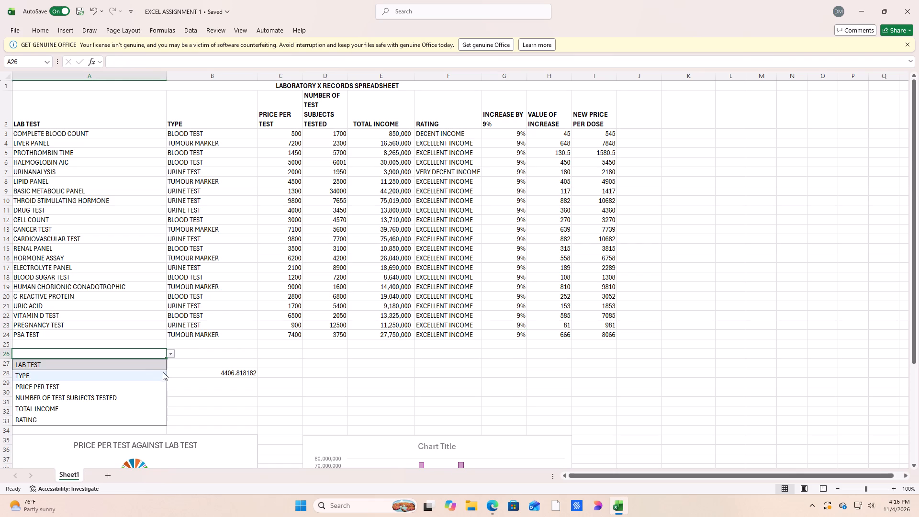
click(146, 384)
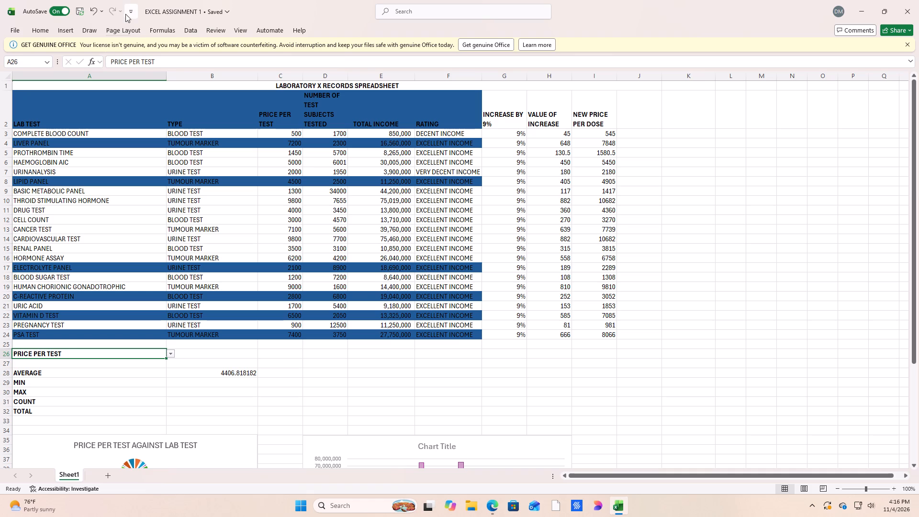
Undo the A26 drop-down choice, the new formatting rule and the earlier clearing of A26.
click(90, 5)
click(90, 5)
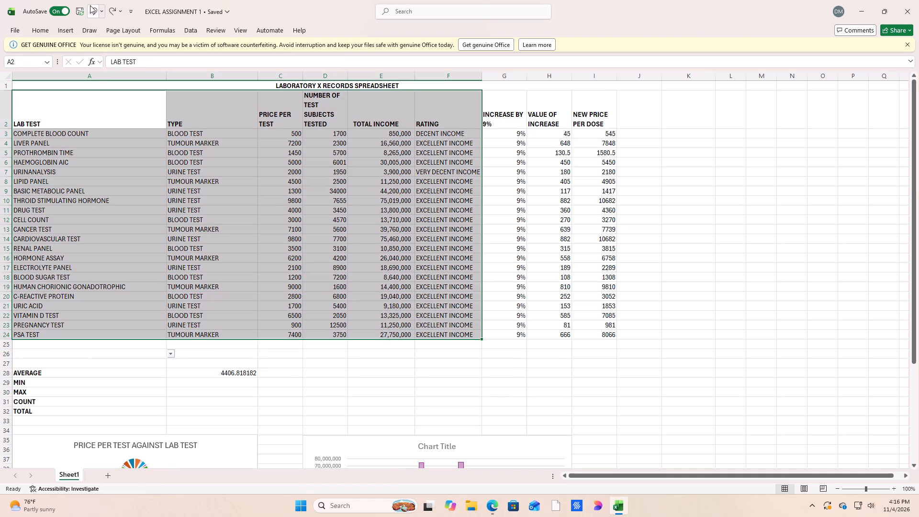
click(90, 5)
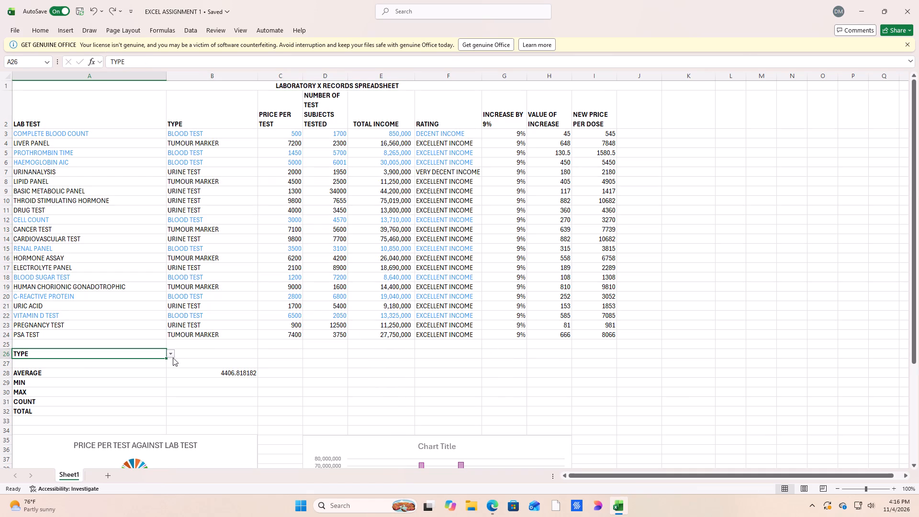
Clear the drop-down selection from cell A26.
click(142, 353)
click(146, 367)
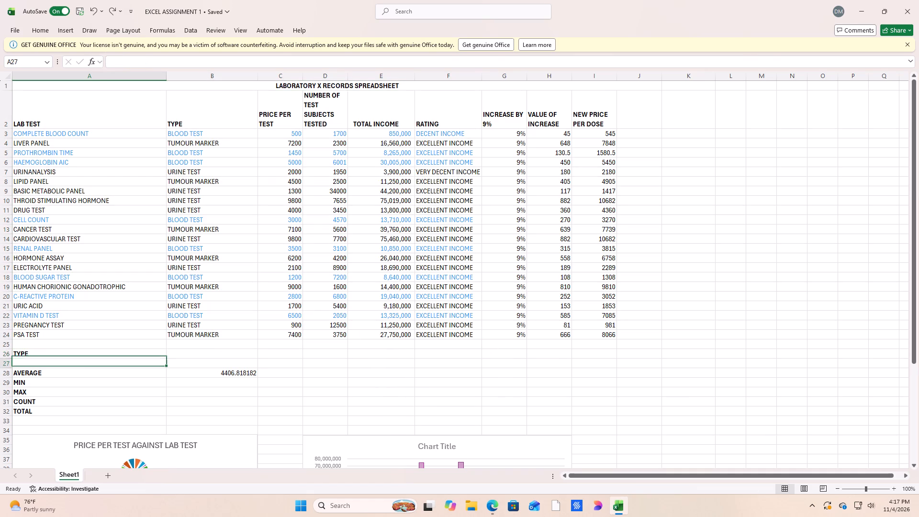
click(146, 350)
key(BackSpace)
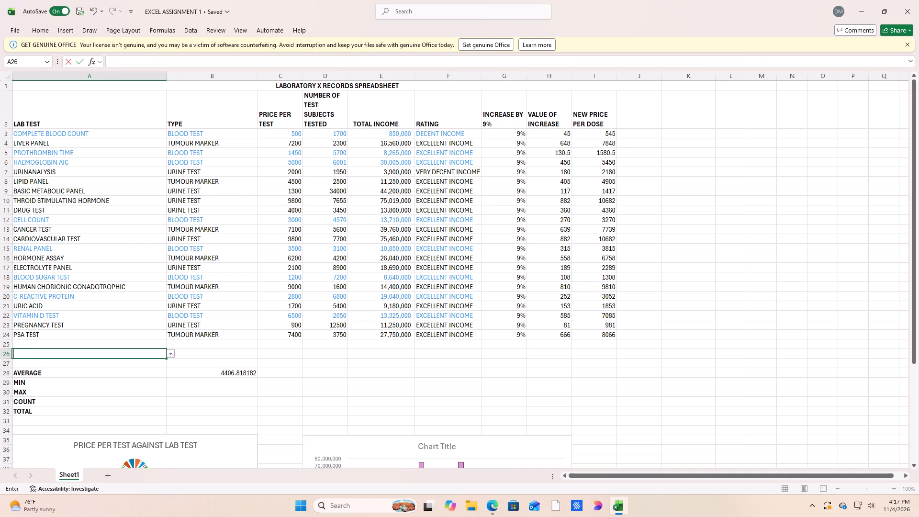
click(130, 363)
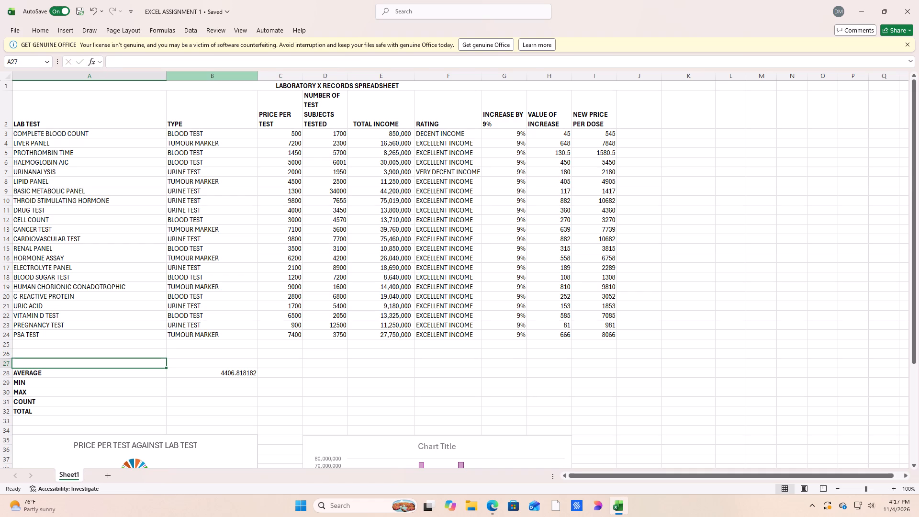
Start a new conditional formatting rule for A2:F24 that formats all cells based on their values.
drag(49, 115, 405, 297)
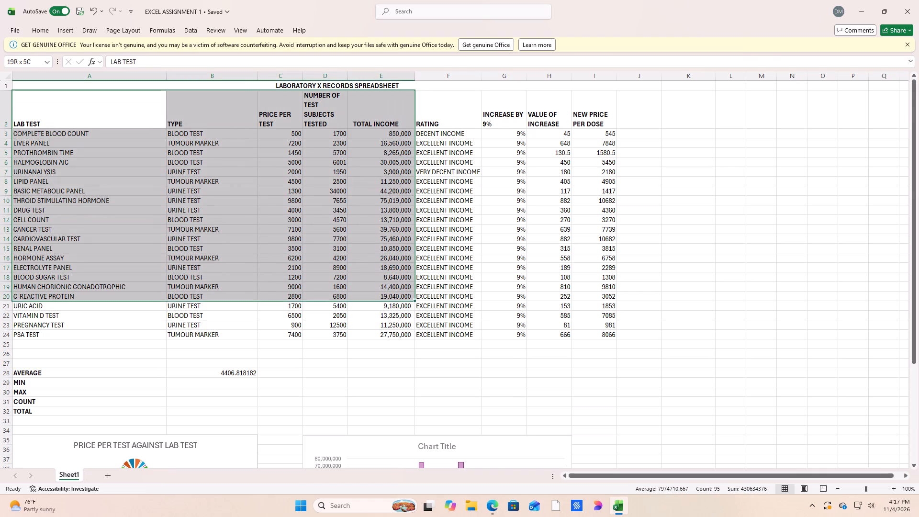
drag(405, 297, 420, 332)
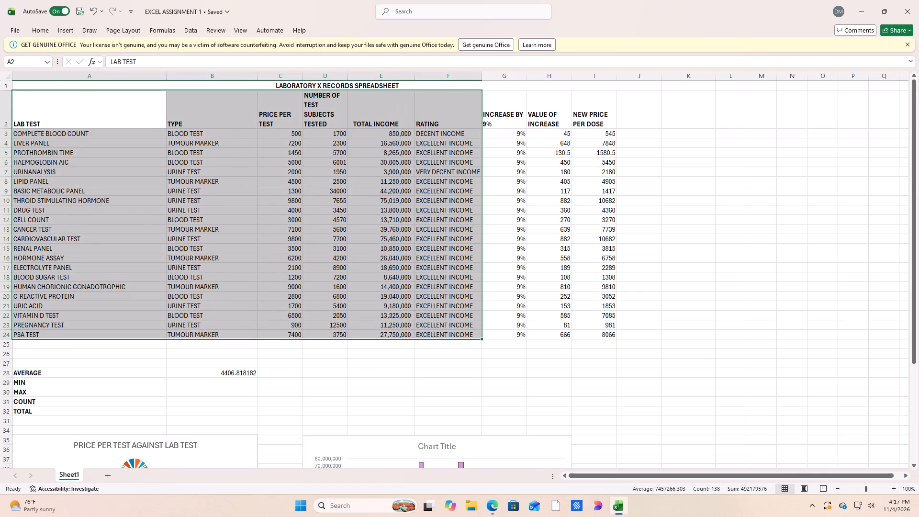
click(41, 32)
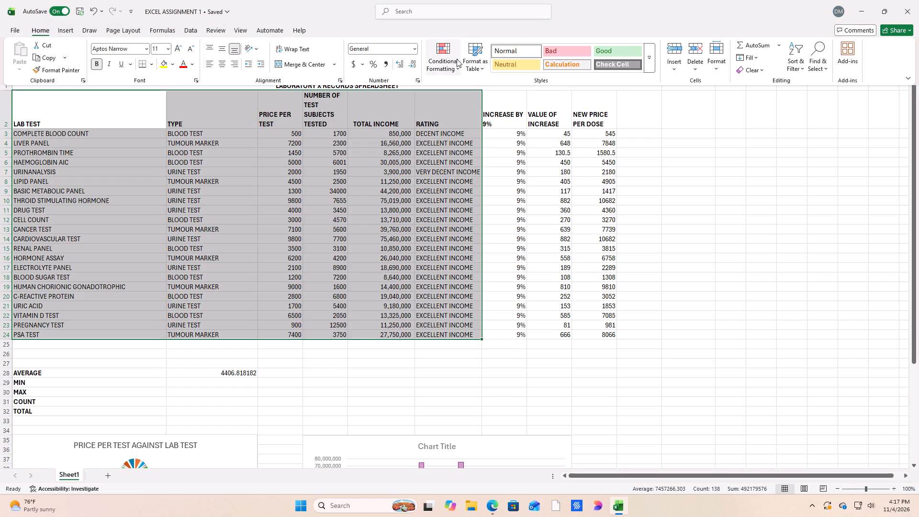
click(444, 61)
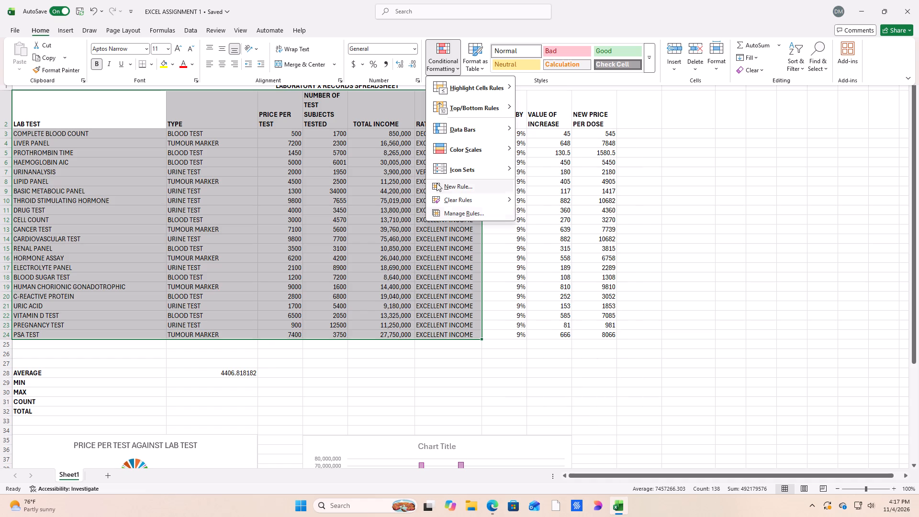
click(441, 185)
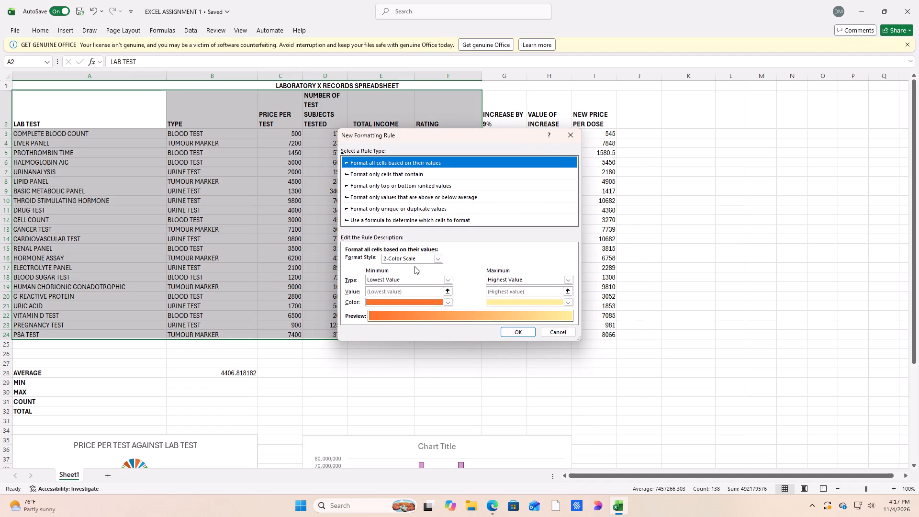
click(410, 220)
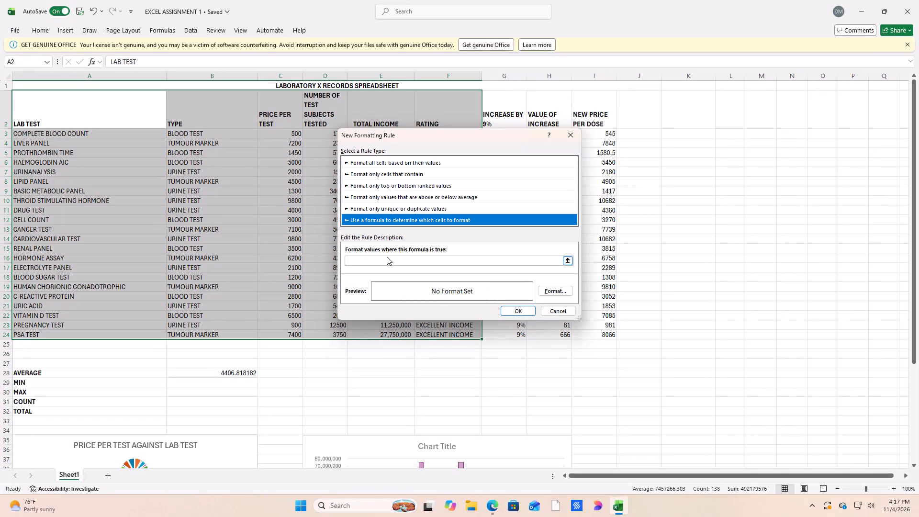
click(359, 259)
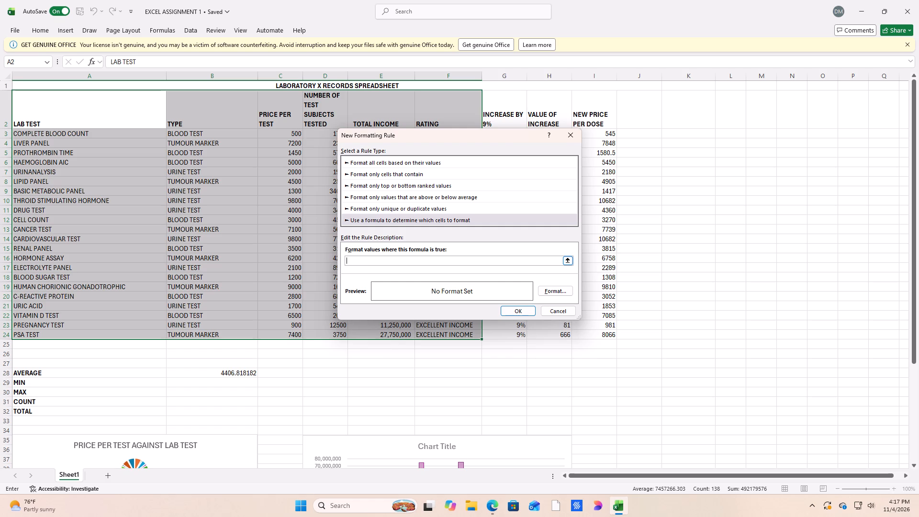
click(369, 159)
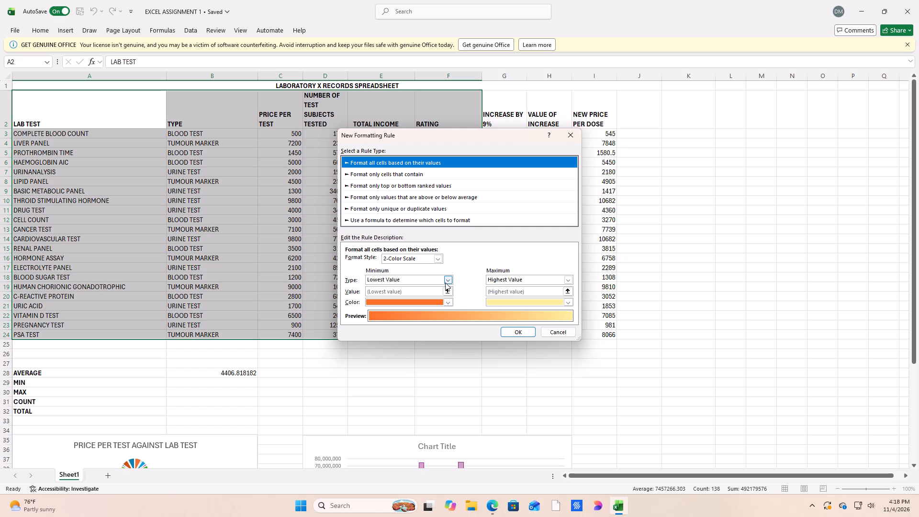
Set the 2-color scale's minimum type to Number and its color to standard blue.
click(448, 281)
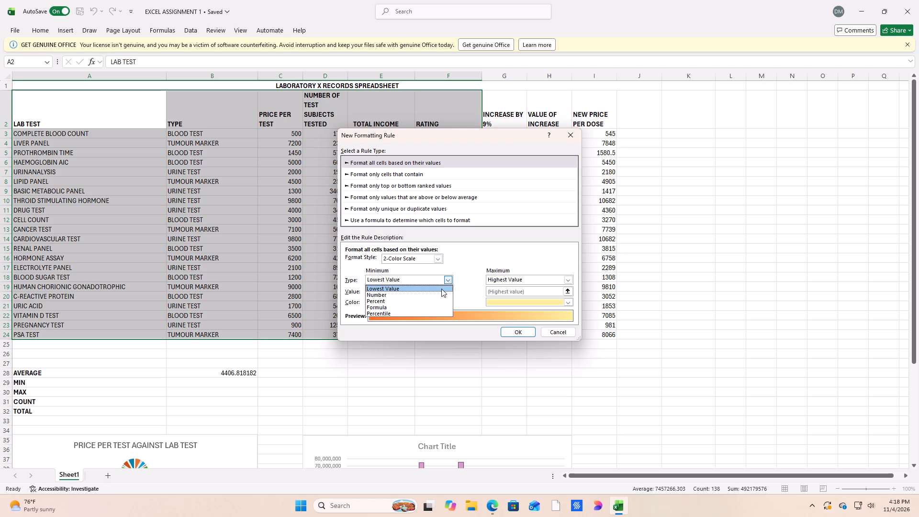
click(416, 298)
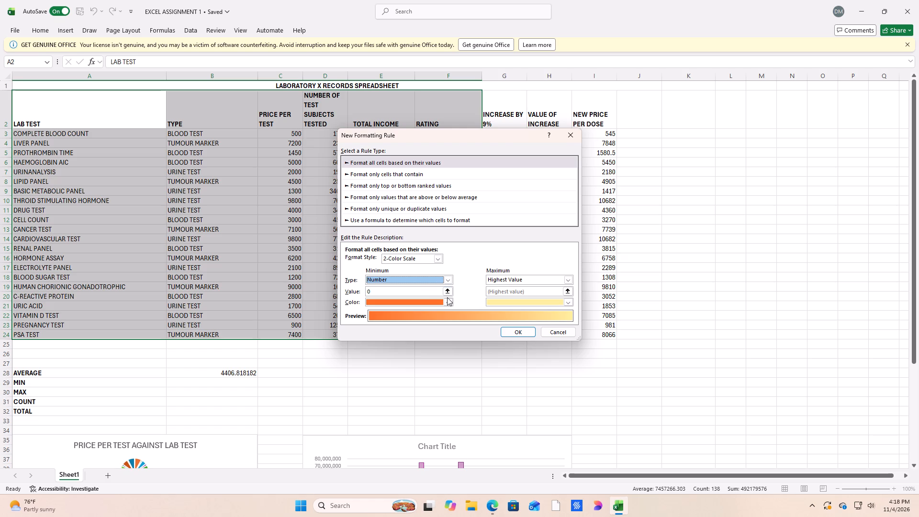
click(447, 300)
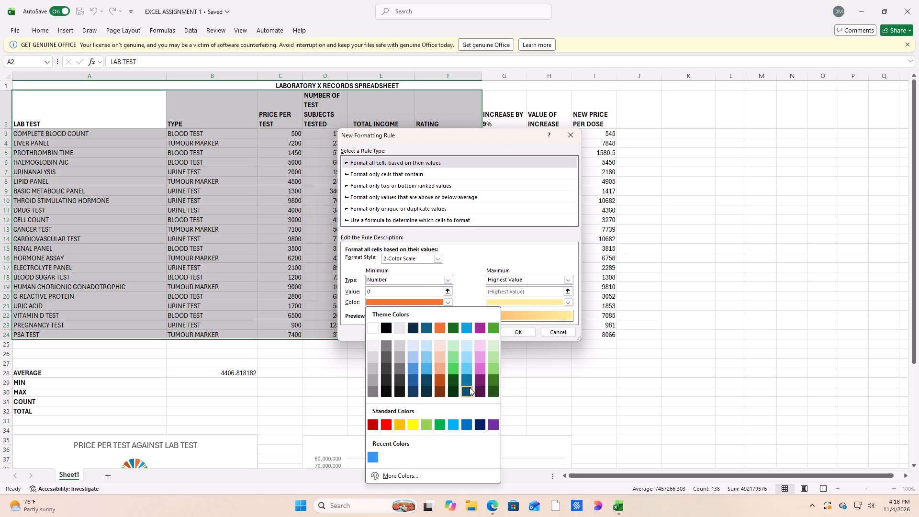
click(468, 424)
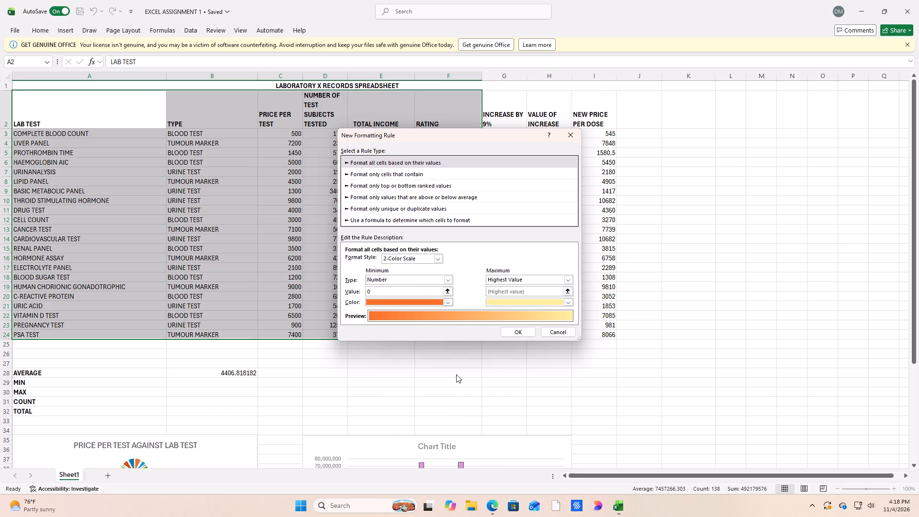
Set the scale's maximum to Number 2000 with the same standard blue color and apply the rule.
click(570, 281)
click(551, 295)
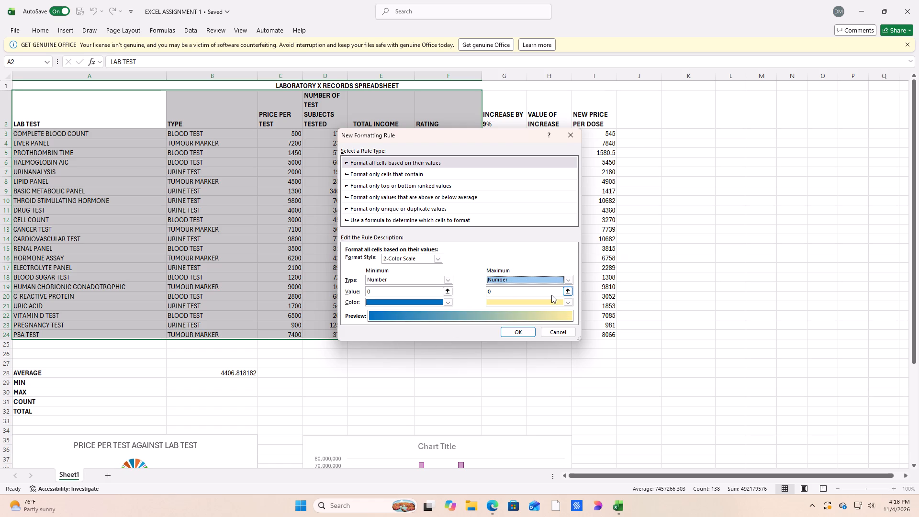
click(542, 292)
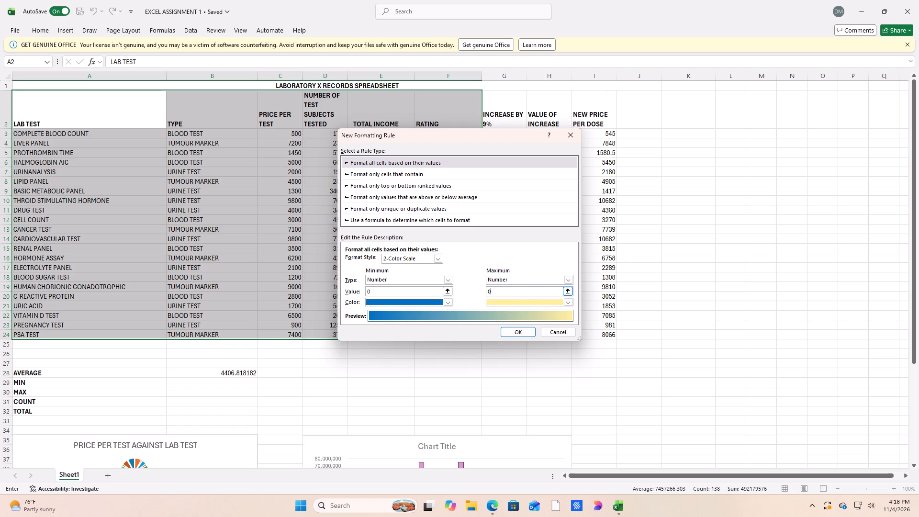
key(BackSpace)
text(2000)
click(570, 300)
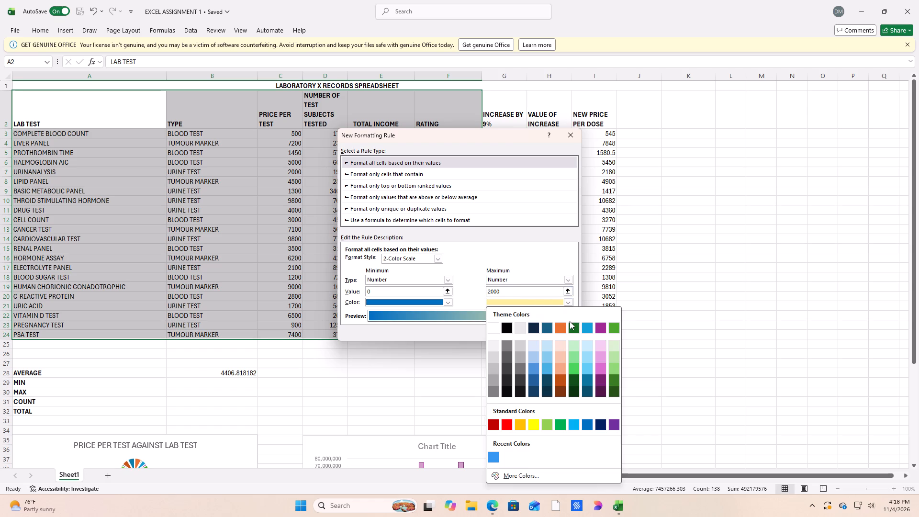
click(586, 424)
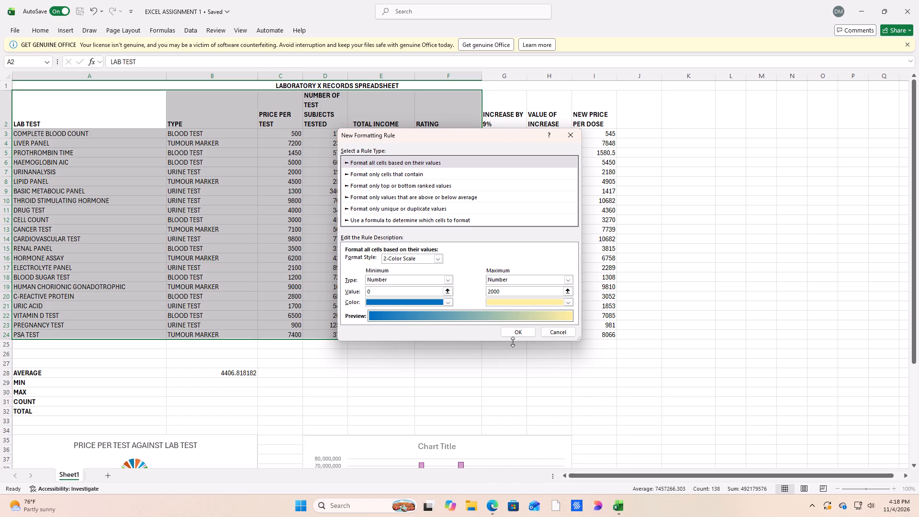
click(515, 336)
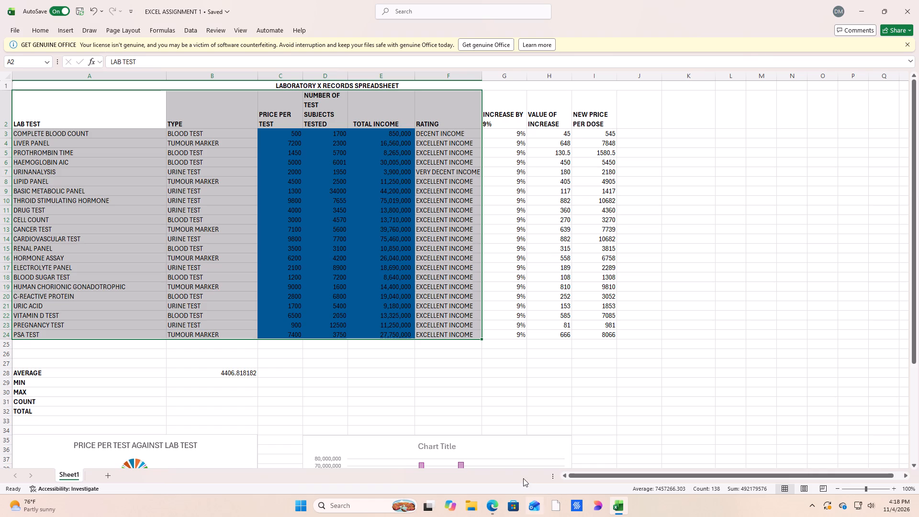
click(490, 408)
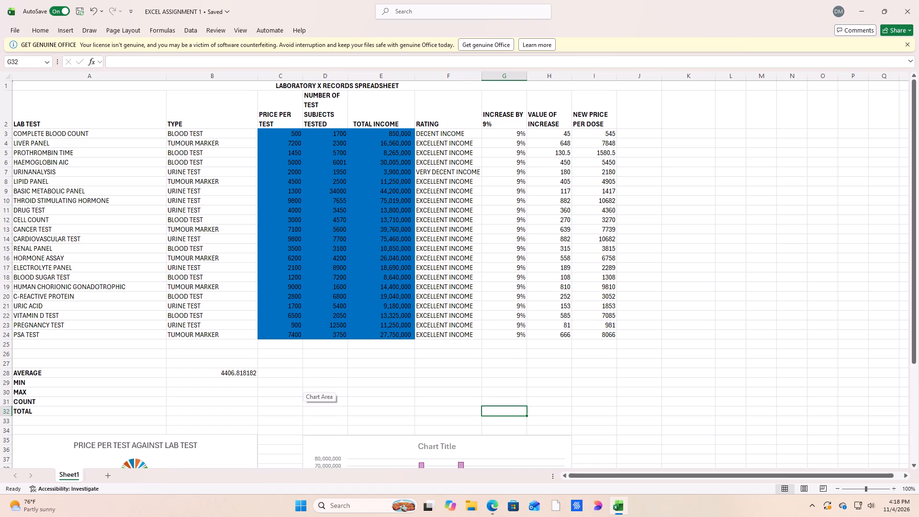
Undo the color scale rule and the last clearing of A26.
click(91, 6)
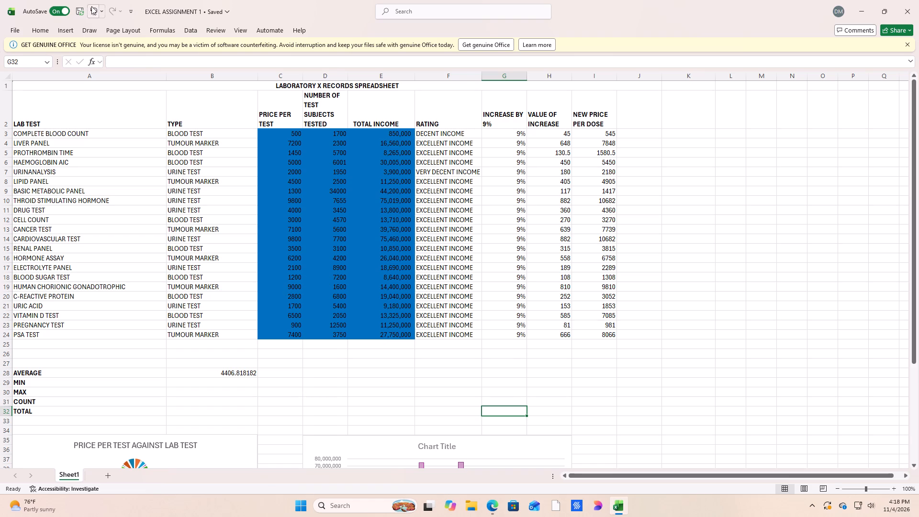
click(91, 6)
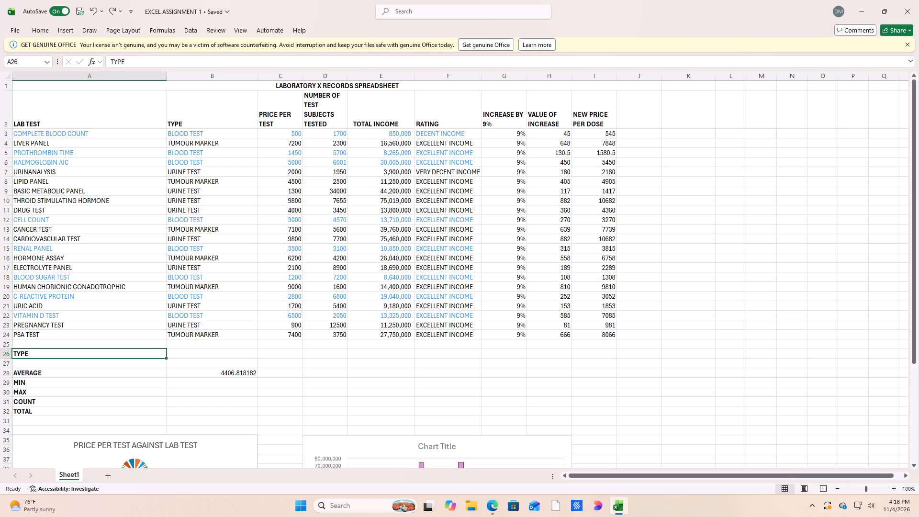
Clear the drop-down selection from cell A26 again.
click(155, 352)
key(BackSpace)
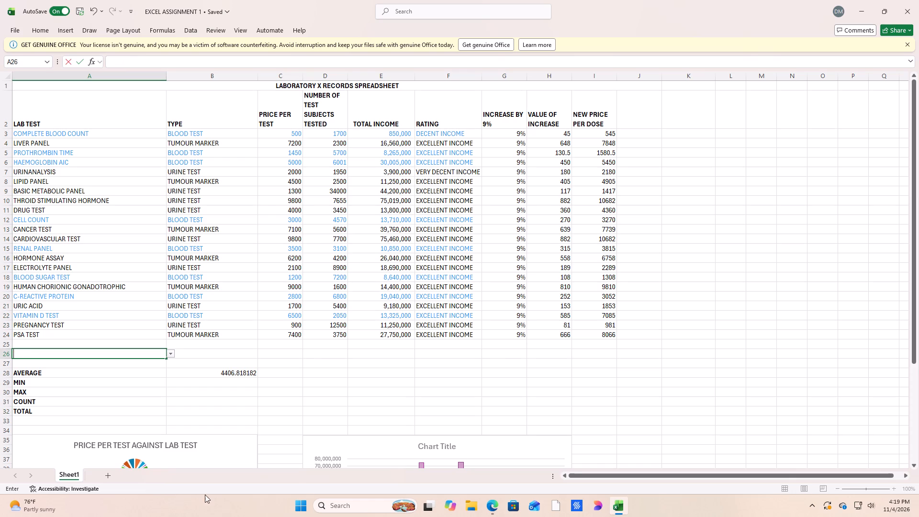
click(188, 392)
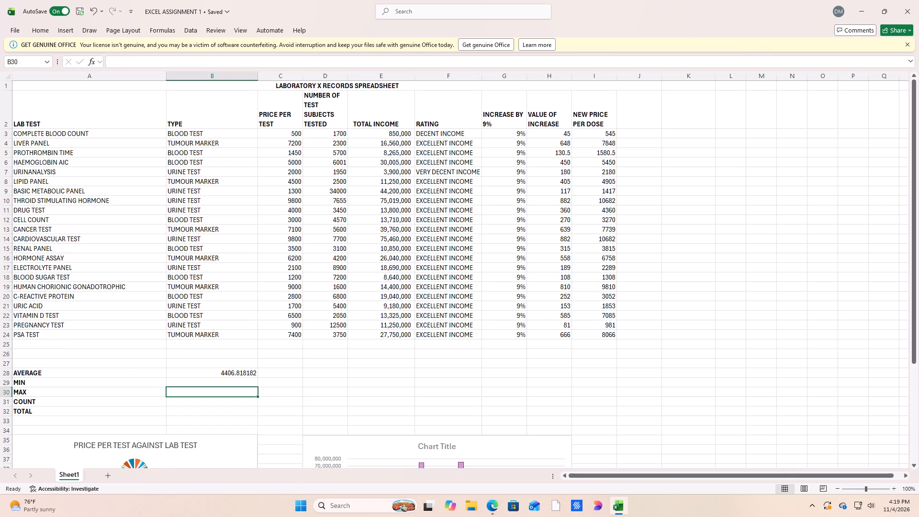
Start a new conditional formatting rule on the range A2:F24 using the rule type Format only cells that contain.
drag(70, 108, 116, 123)
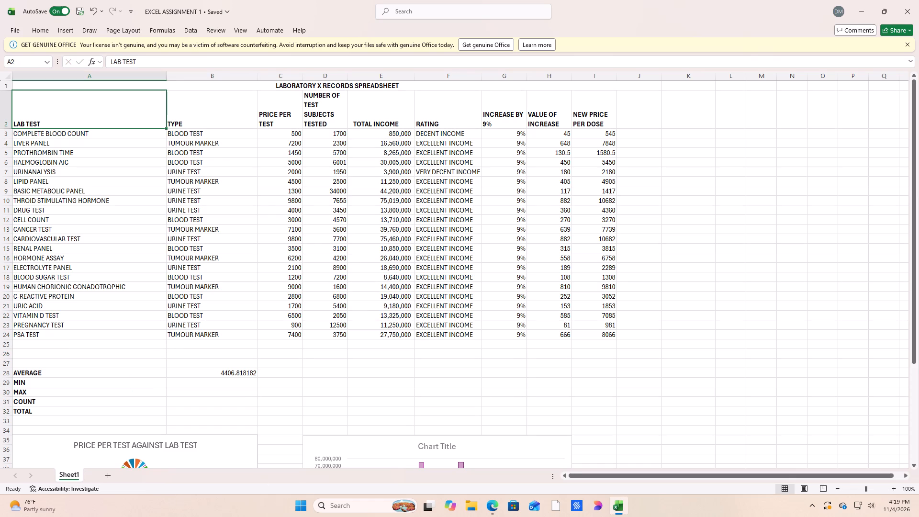
drag(116, 123, 370, 193)
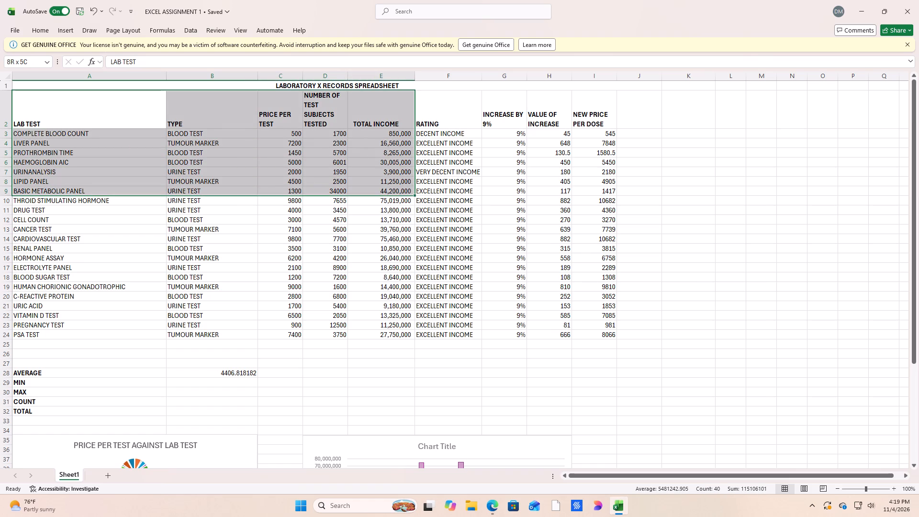
drag(370, 193, 451, 335)
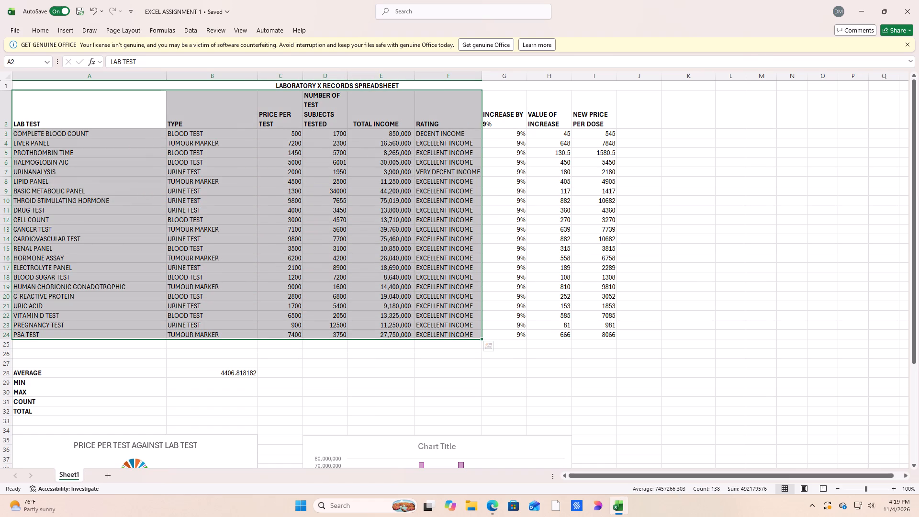
click(42, 29)
click(444, 52)
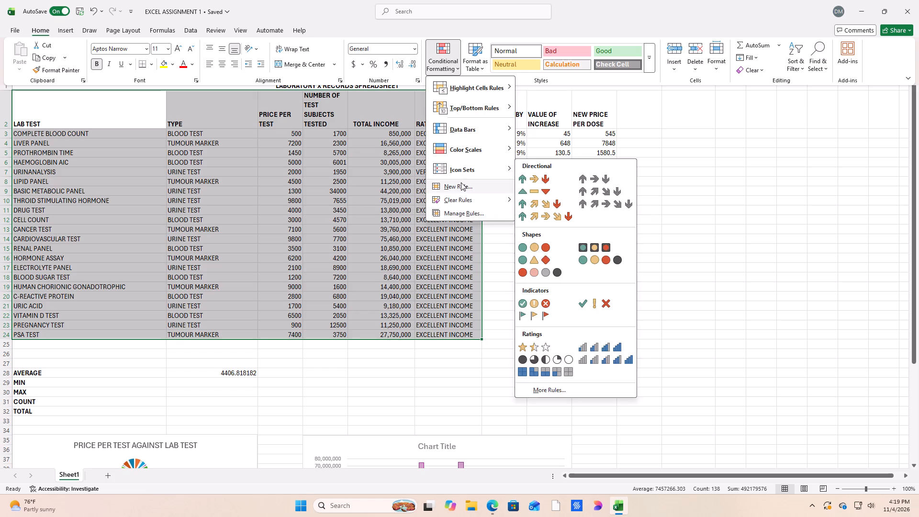
click(461, 187)
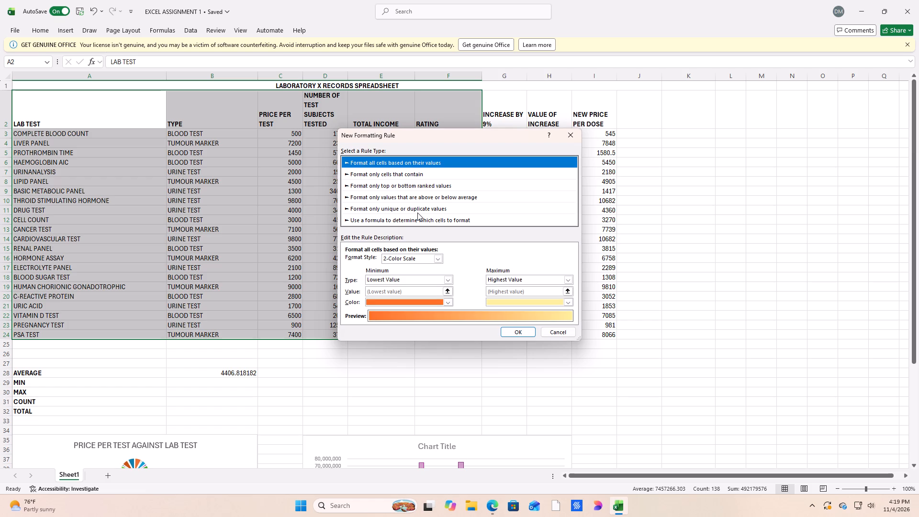
click(412, 174)
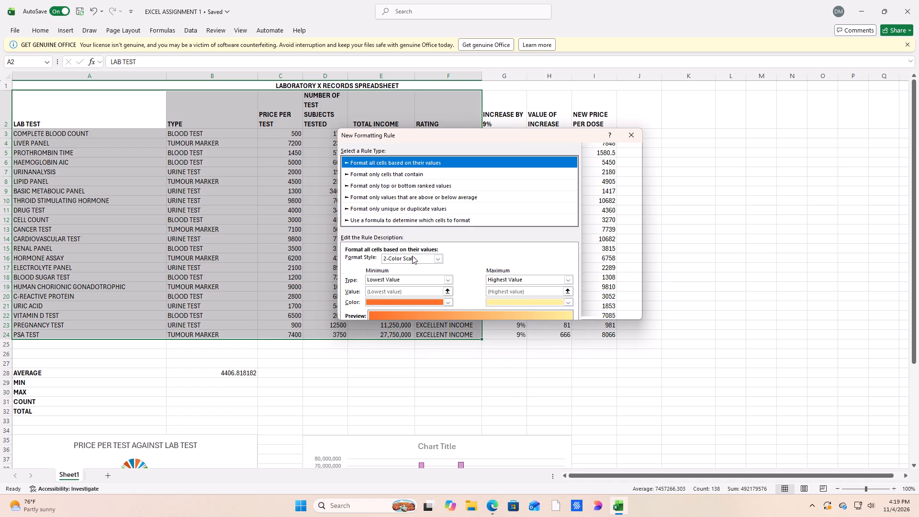
Set the rule to format only cells with Specific Text, using the containing comparison.
click(397, 259)
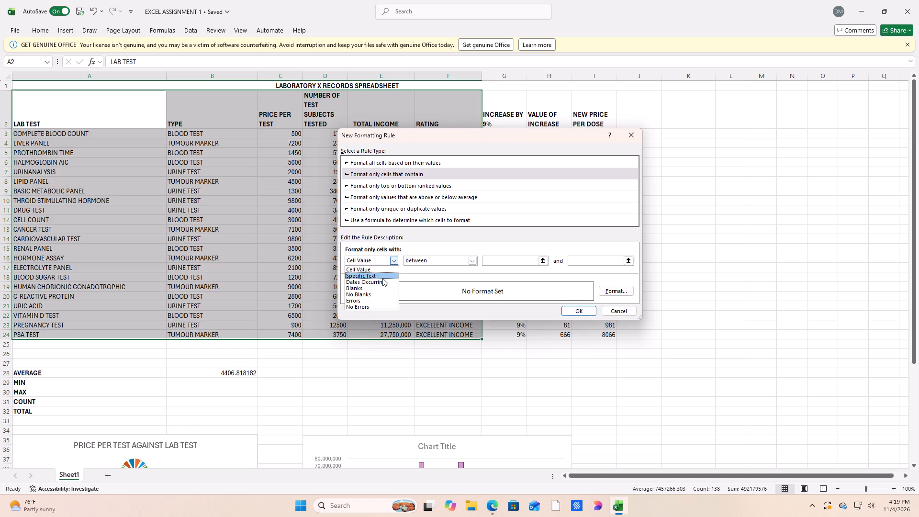
scroll(377, 277, down, 7)
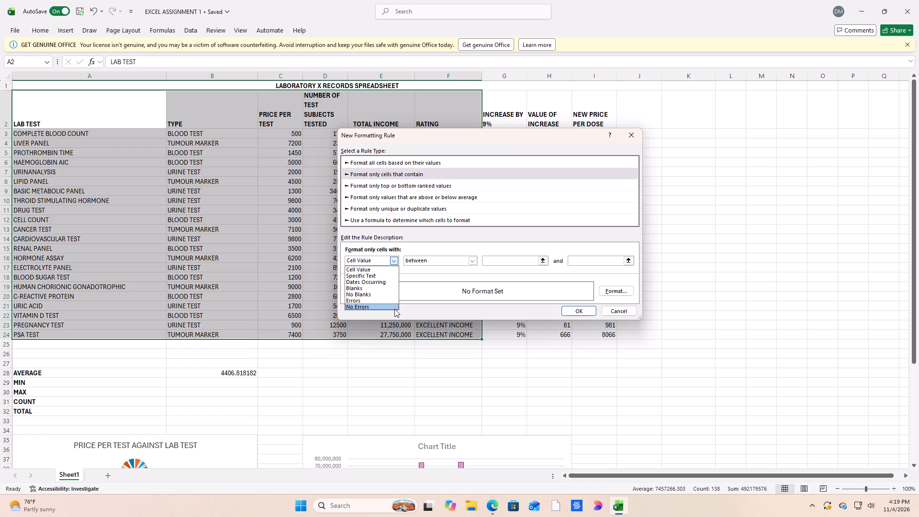
scroll(394, 309, down, 1)
scroll(392, 302, up, 2)
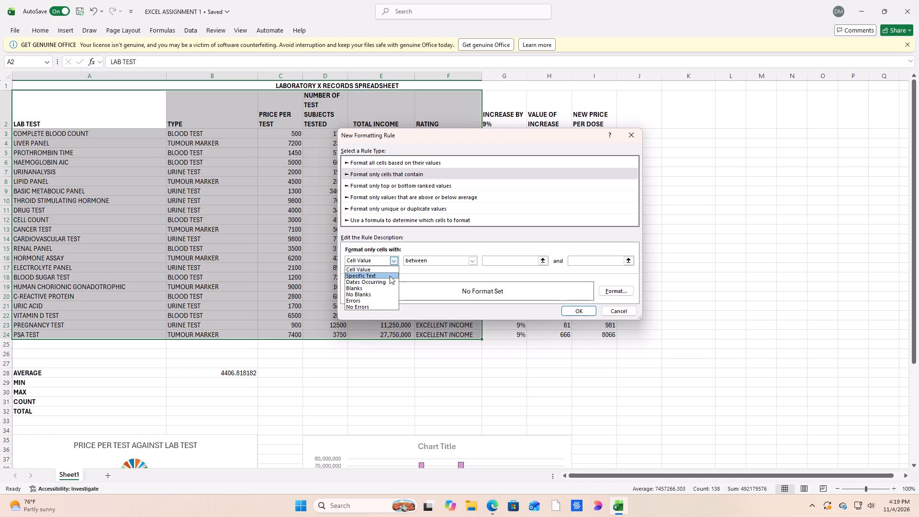
click(390, 276)
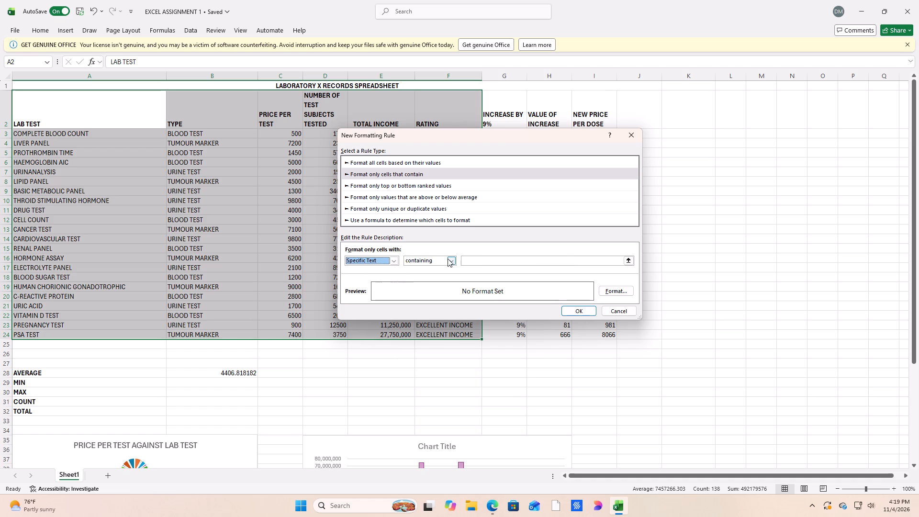
click(450, 259)
scroll(437, 279, down, 3)
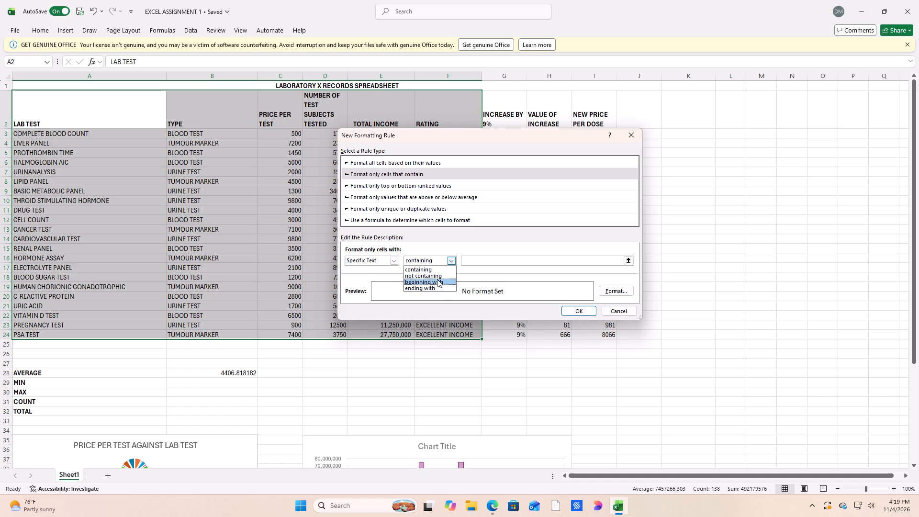
scroll(437, 281, down, 3)
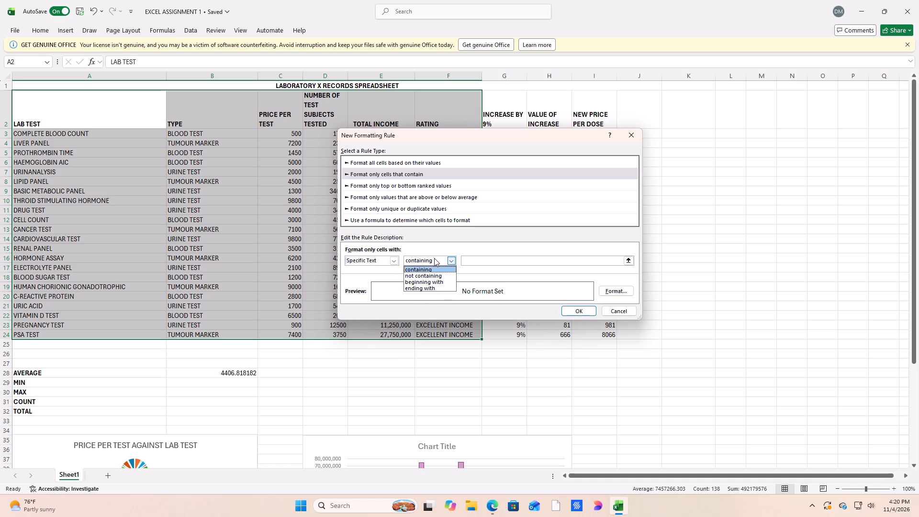
scroll(434, 258, up, 2)
scroll(446, 283, down, 1)
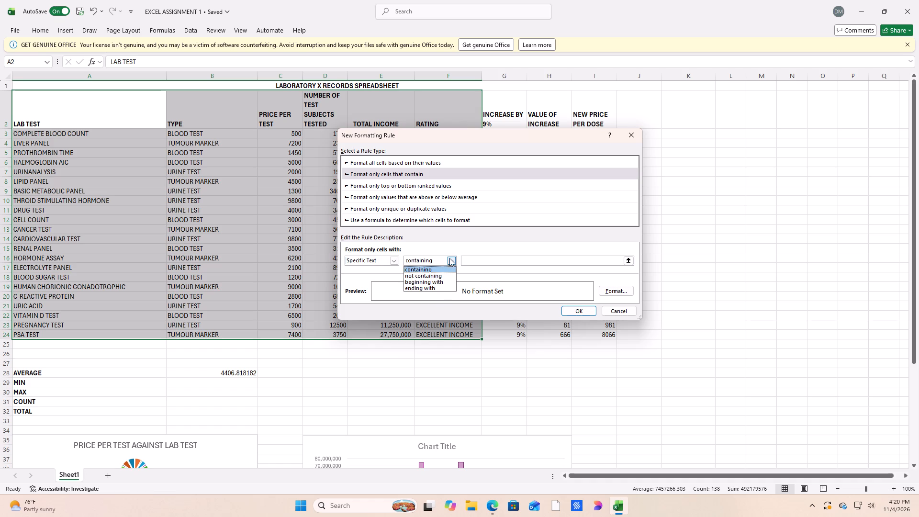
click(438, 259)
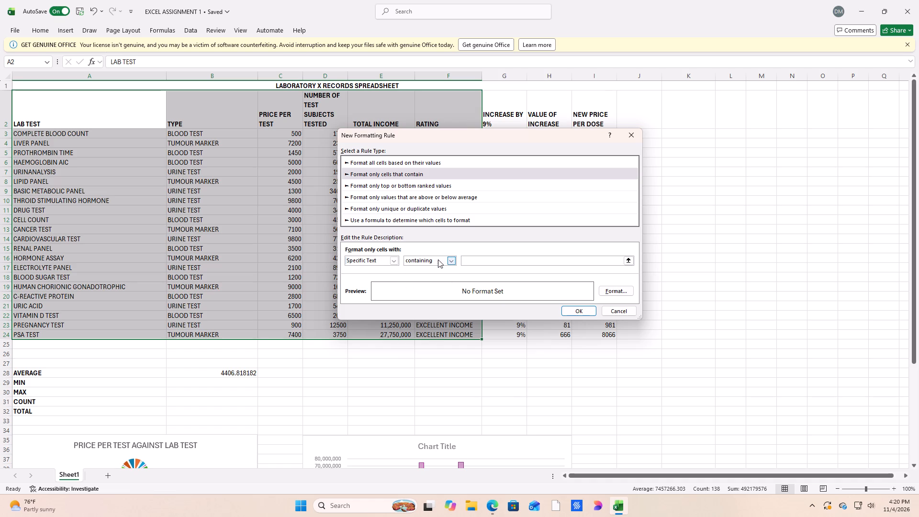
click(452, 257)
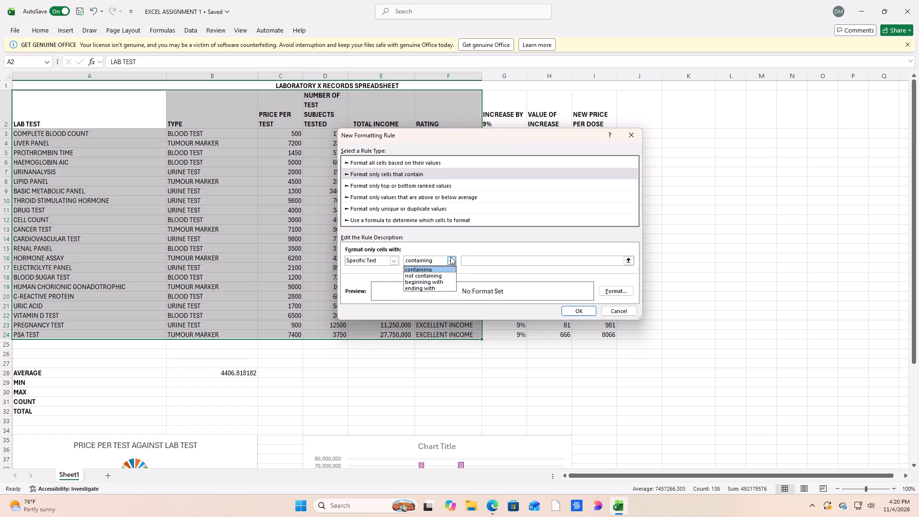
click(493, 257)
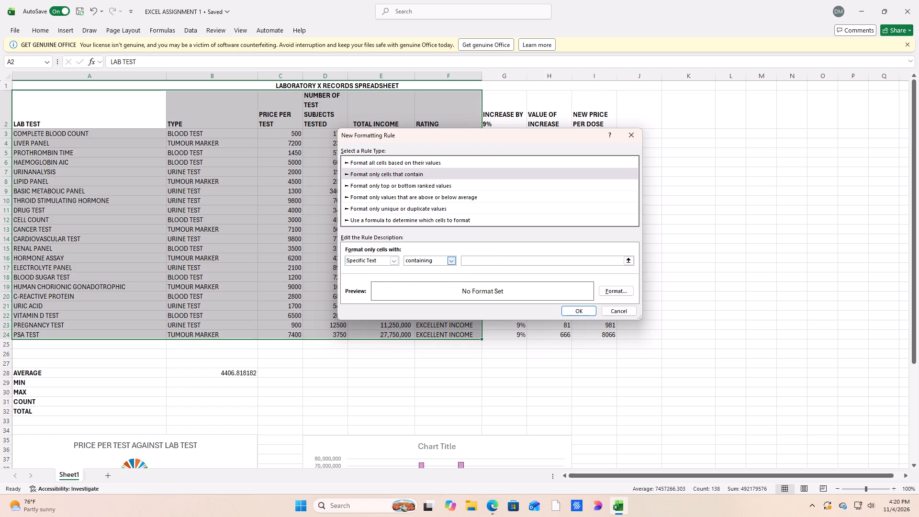
click(527, 265)
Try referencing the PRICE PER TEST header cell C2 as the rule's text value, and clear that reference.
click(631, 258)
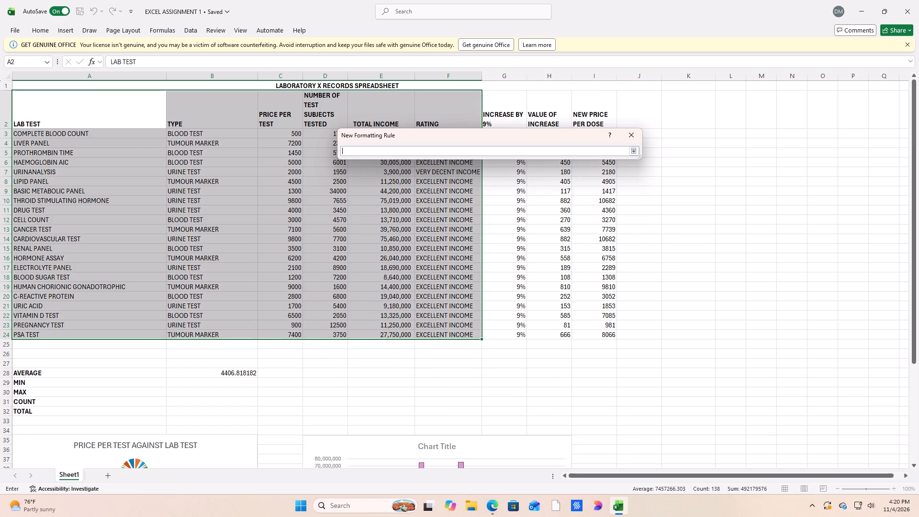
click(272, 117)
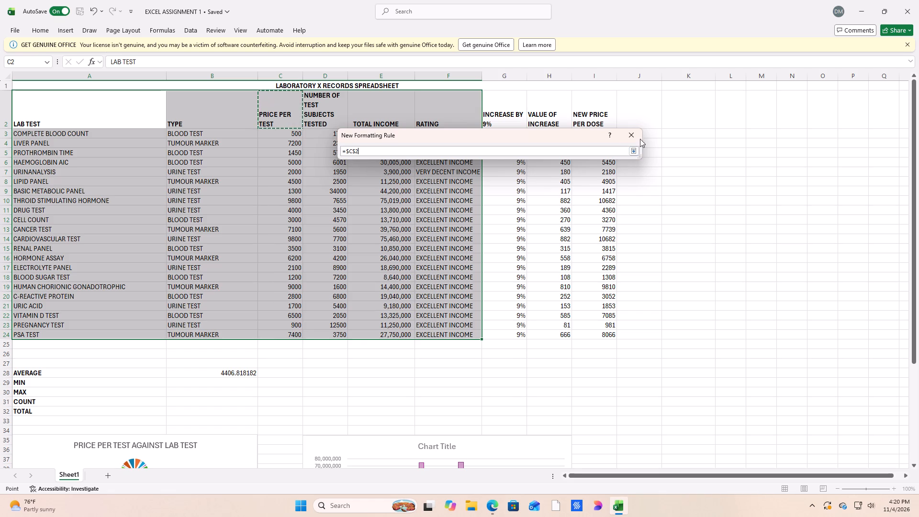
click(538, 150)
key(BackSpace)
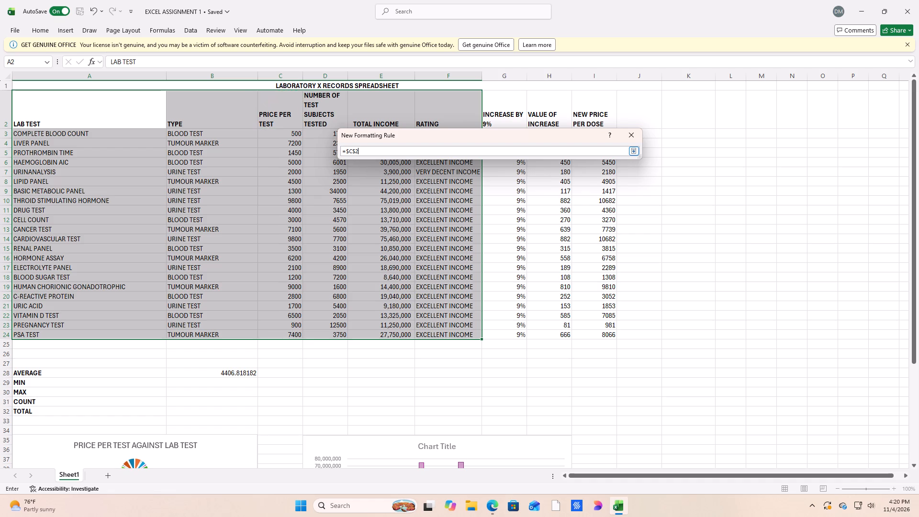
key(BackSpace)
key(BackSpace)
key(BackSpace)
Enter =IF($A$26="PRICE PER TEST",$C$3<2000) as the rule's specific text value.
text(IF)
key(shift+parenleft)
click(68, 357)
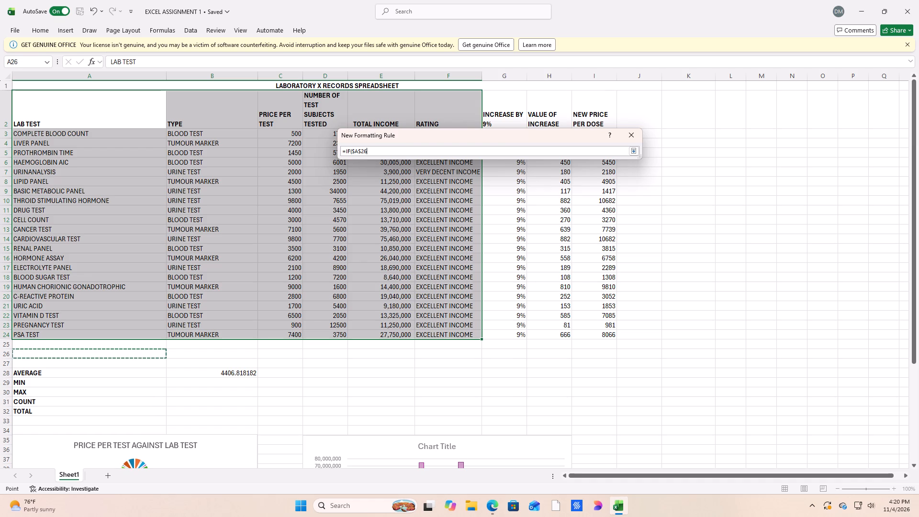
key(equal)
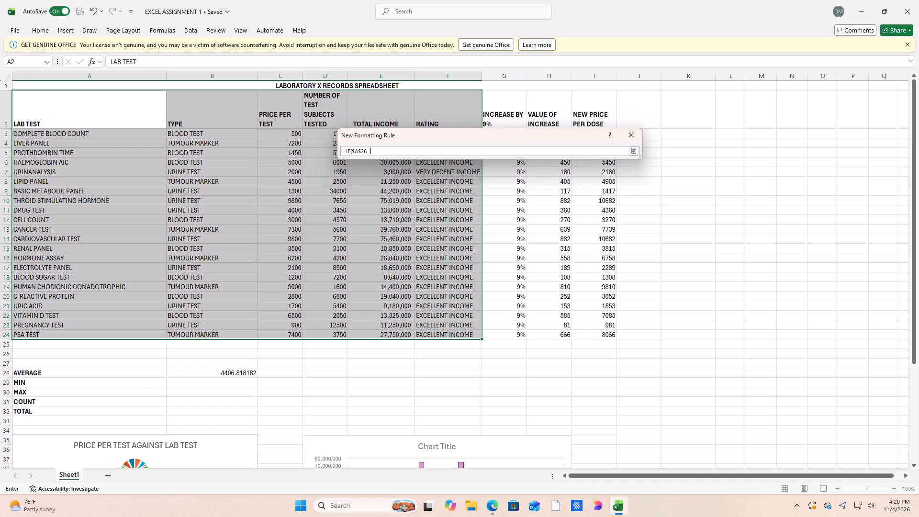
key(shift+quotedbl)
key(p)
text(RICE)
key(space)
text(P)
text(ER)
key(space)
text(TEST)
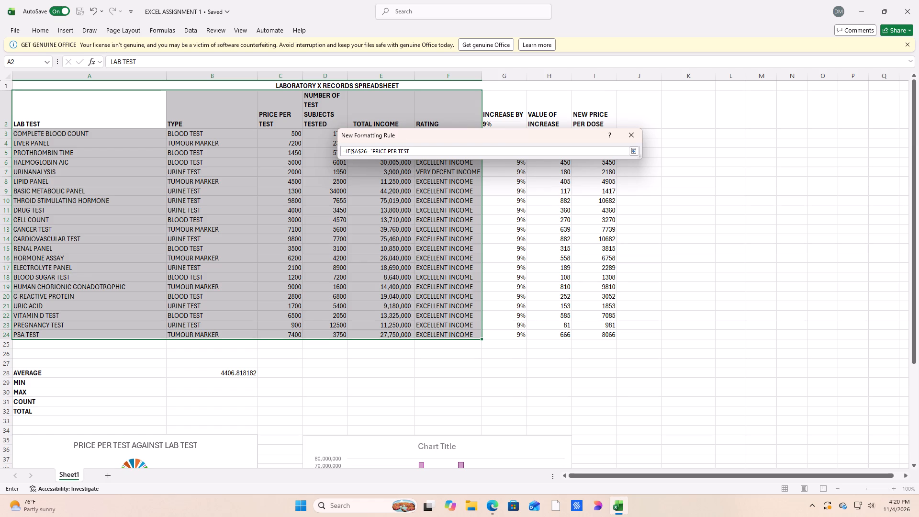
key(shift+quotedbl)
key(comma)
click(277, 135)
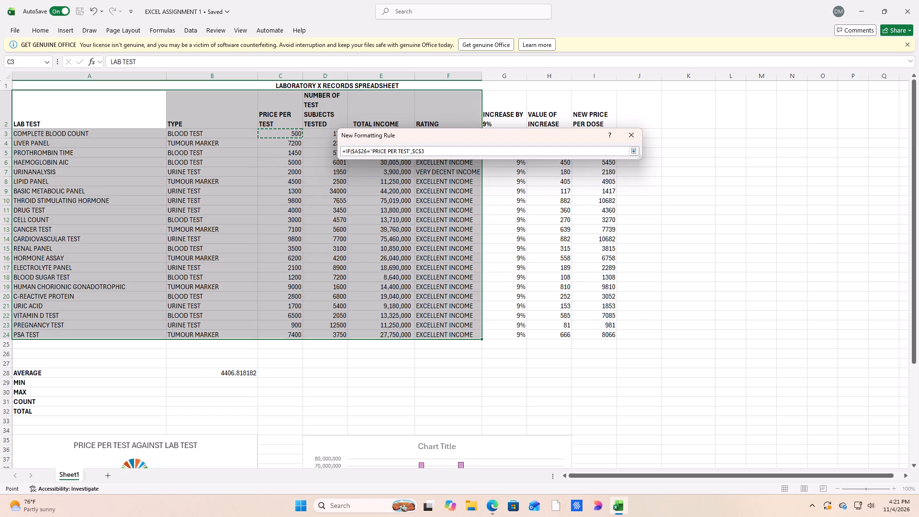
key(shift+less)
text(2000)
key(shift+parenright)
click(636, 150)
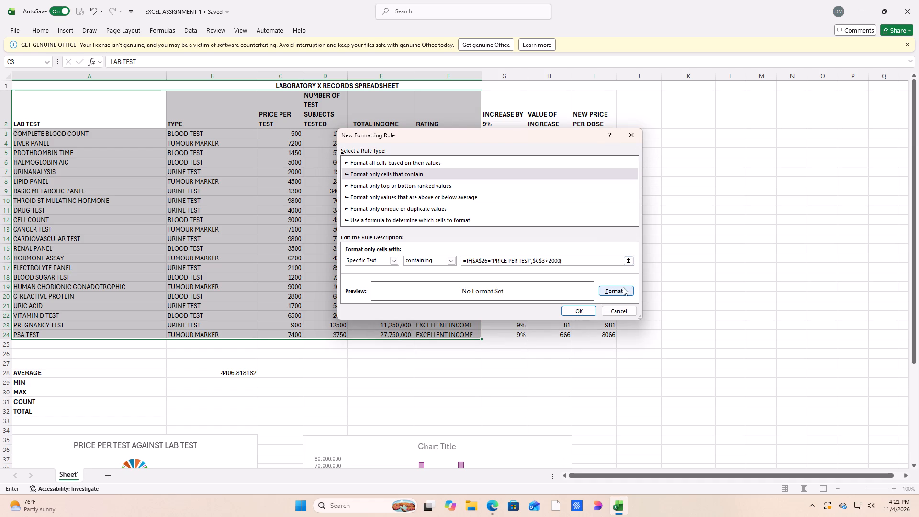
Give the rule a dark blue background fill and apply it to the range A2:F24.
click(622, 291)
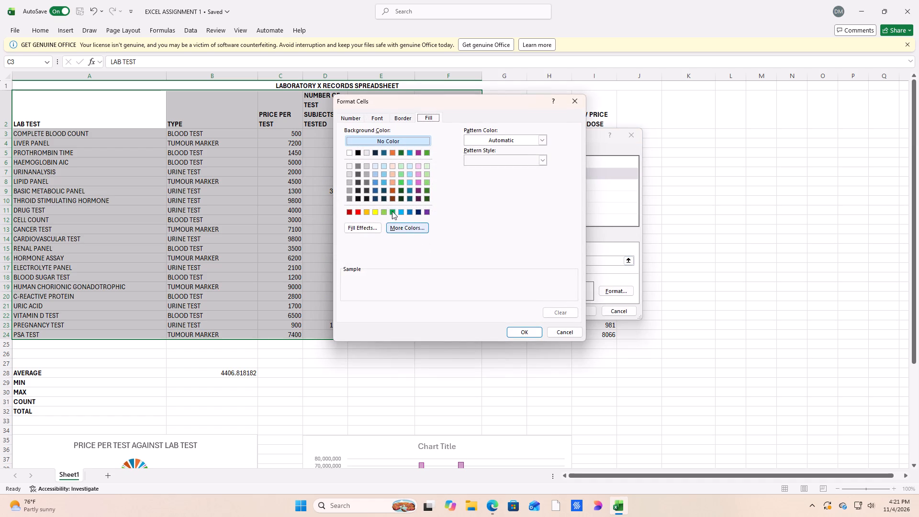
click(374, 189)
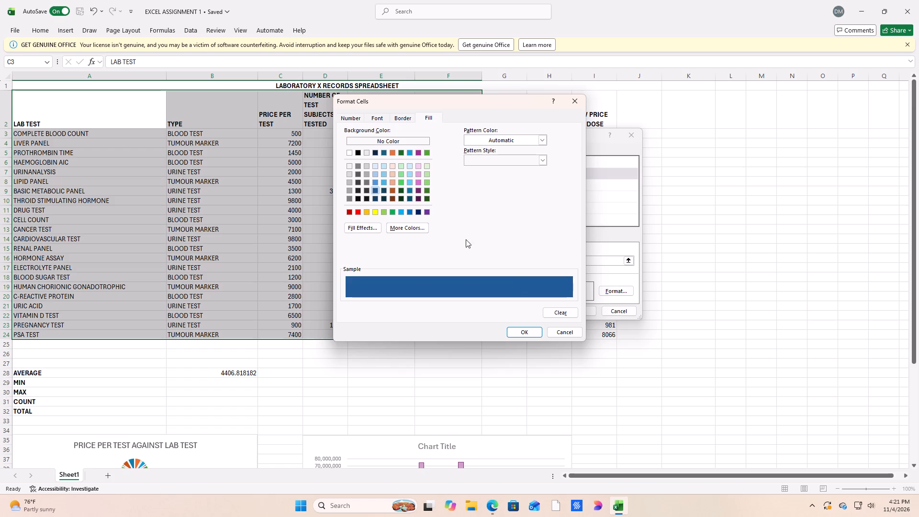
click(526, 333)
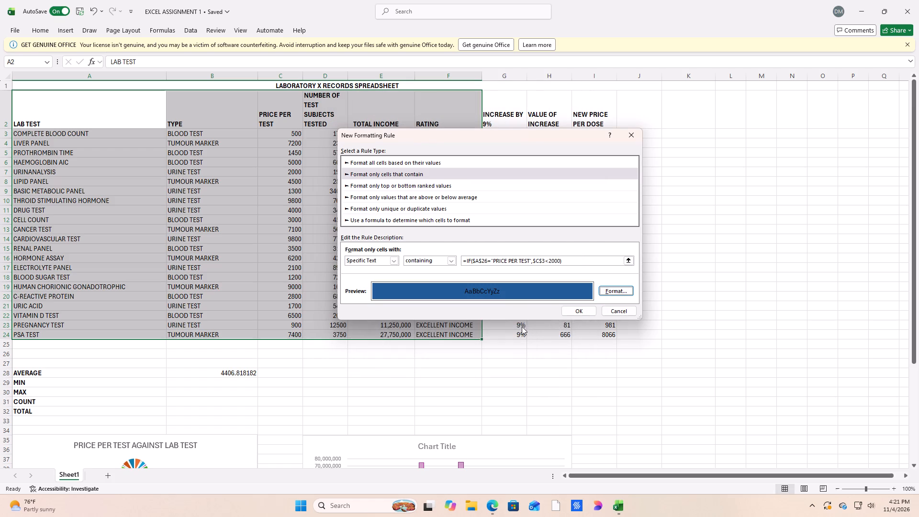
click(574, 309)
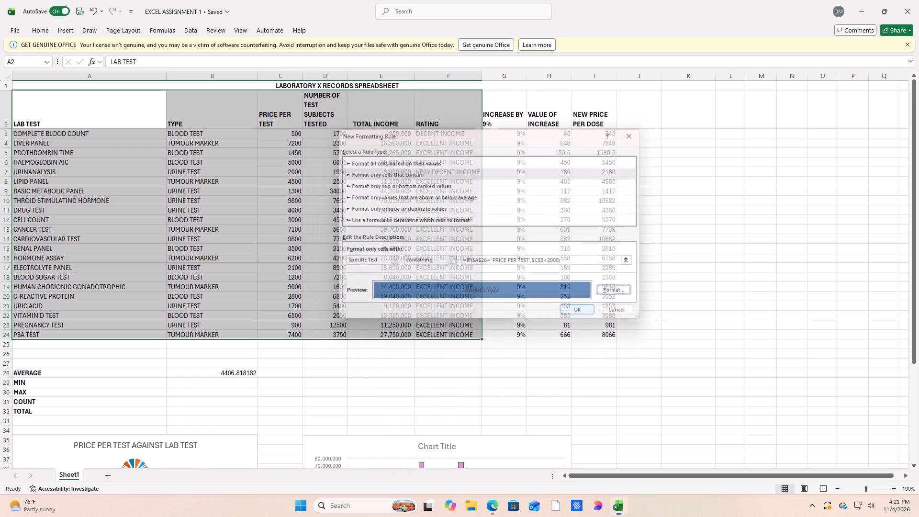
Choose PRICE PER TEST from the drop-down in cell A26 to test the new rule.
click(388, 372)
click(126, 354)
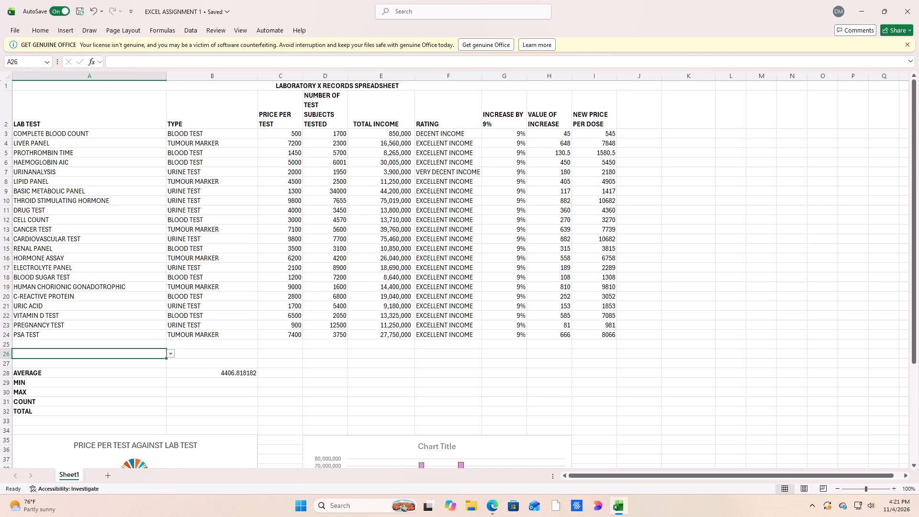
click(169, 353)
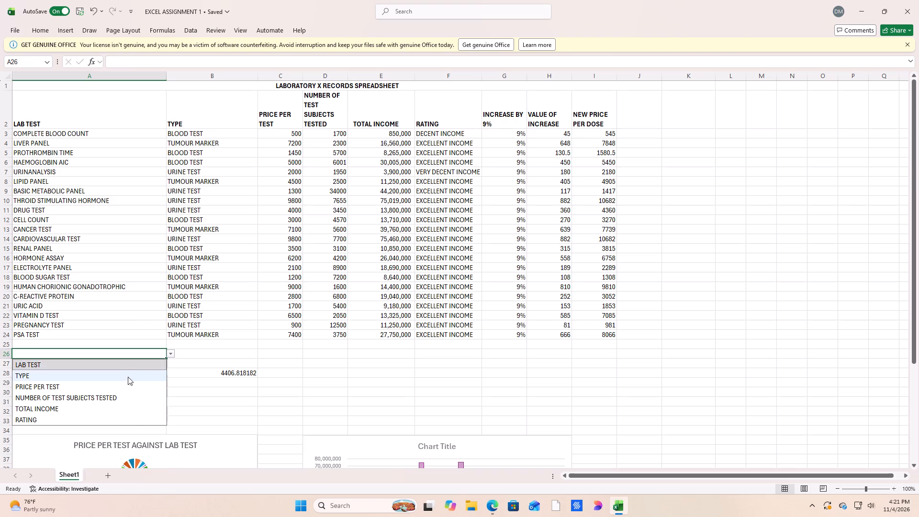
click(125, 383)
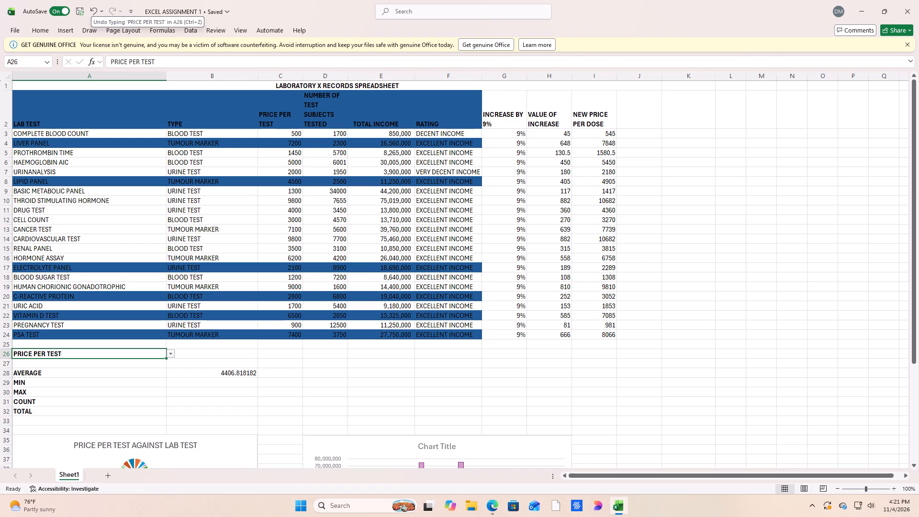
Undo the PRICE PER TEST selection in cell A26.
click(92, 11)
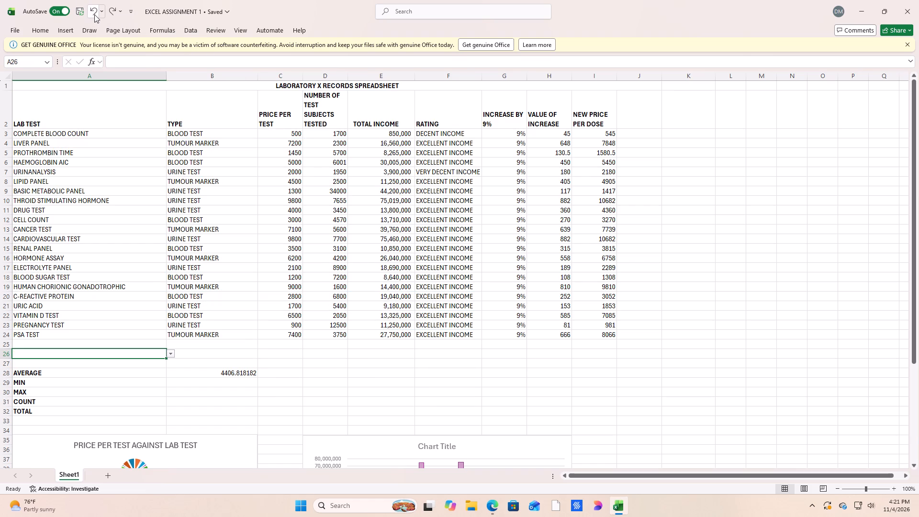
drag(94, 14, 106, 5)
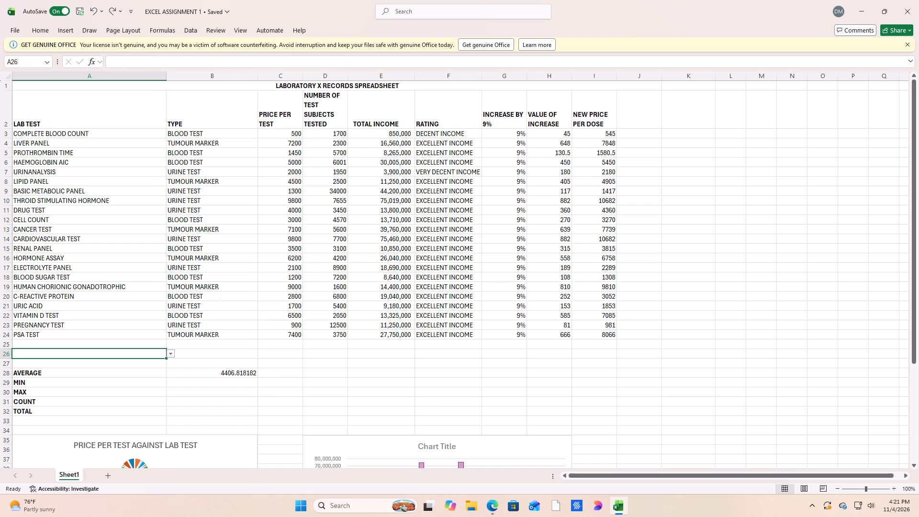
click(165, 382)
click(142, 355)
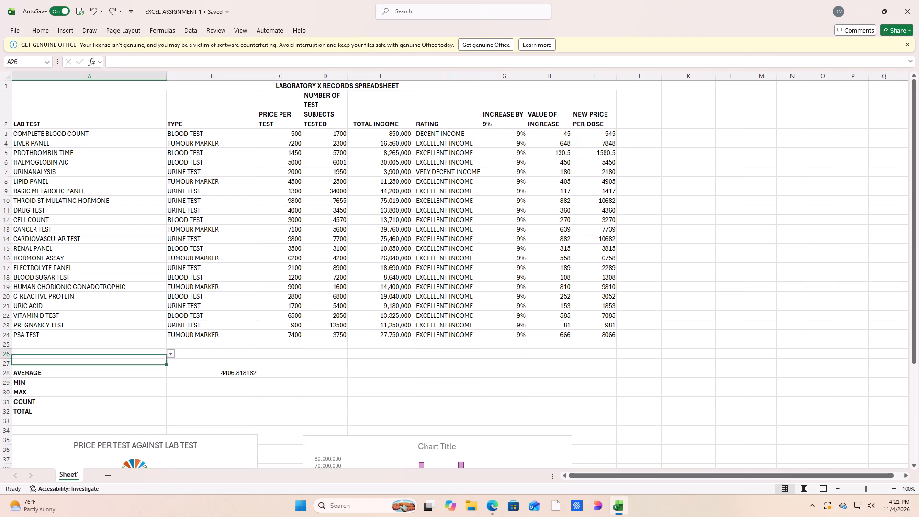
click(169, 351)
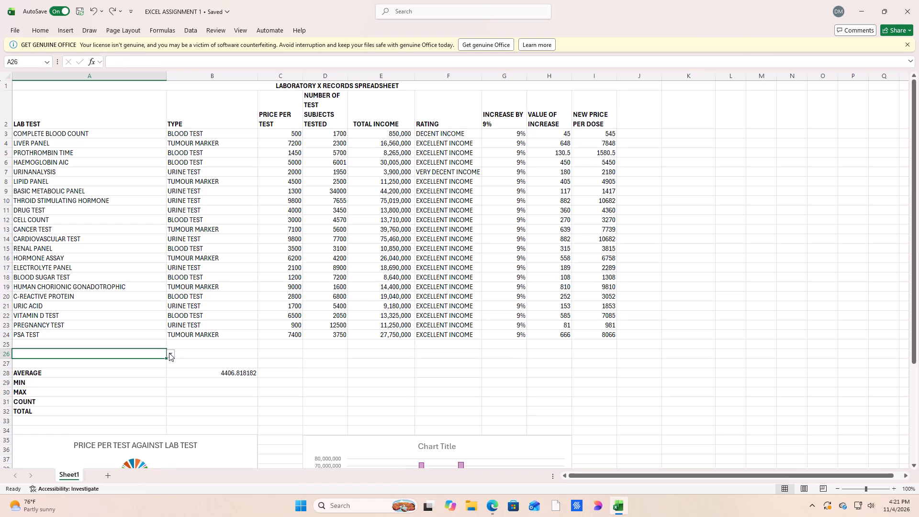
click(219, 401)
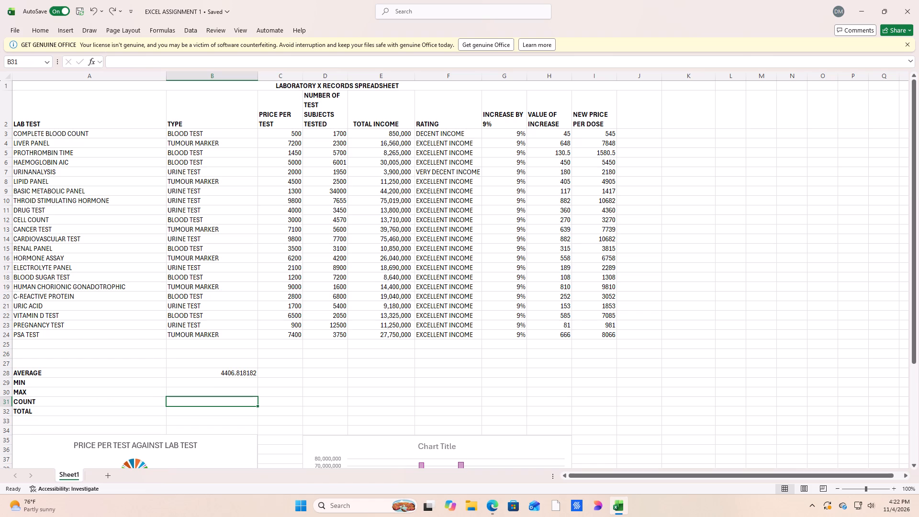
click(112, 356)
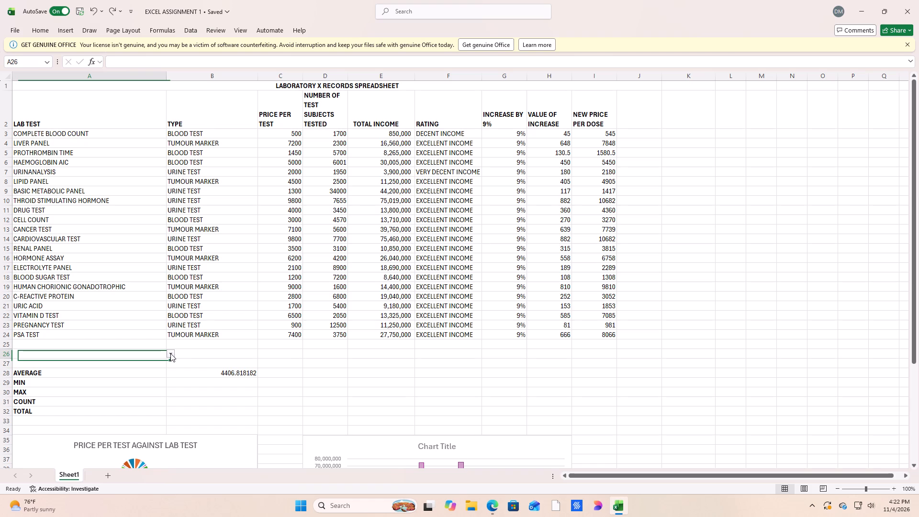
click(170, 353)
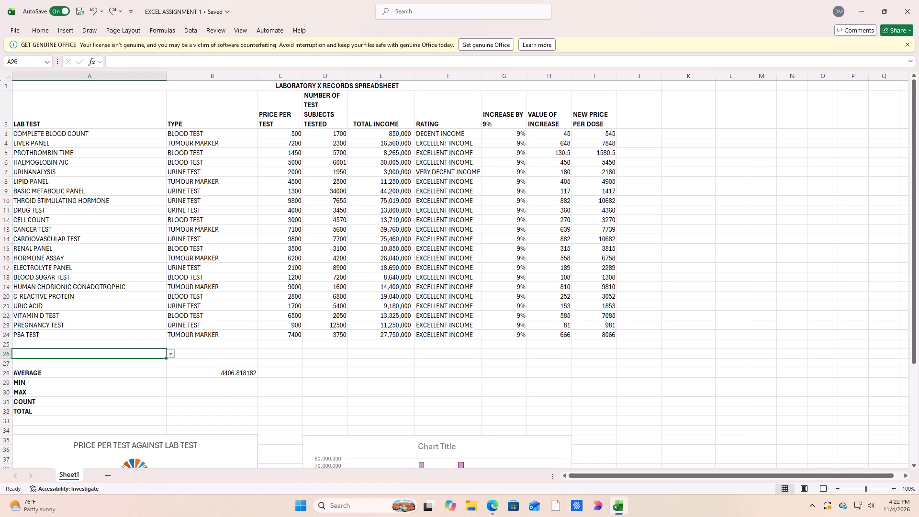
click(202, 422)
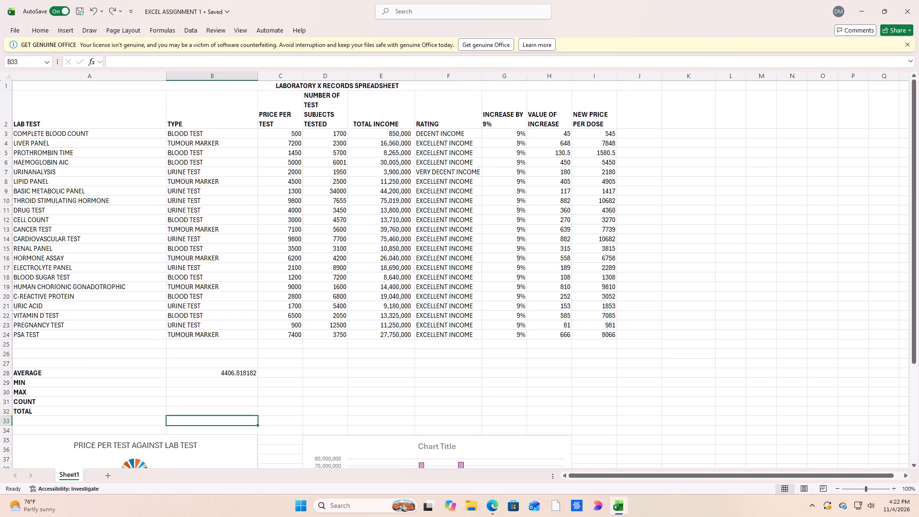
Start a new formula-based conditional formatting rule for the range A2:F24.
drag(61, 119, 357, 317)
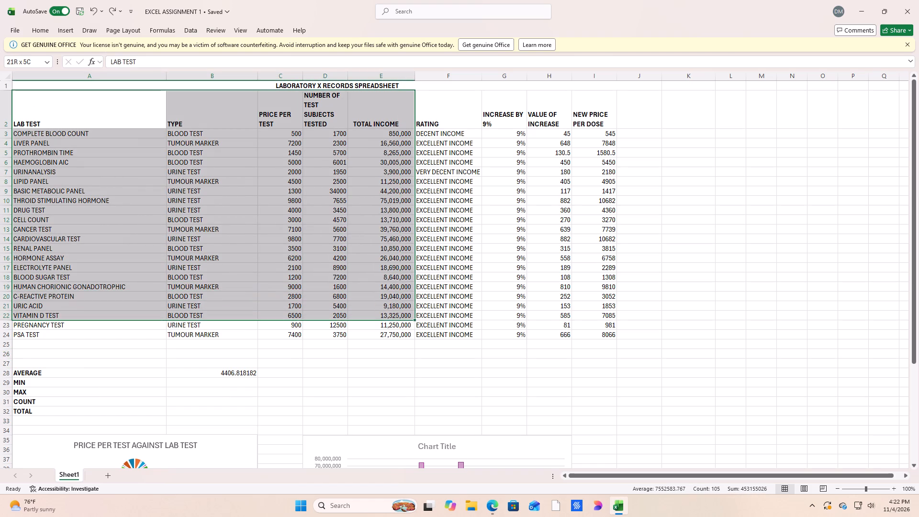
drag(357, 317, 393, 332)
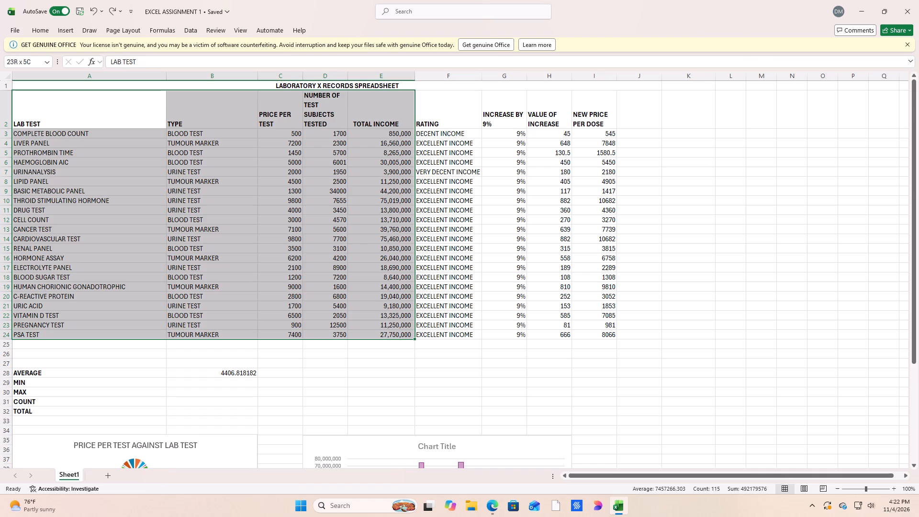
drag(393, 332, 425, 334)
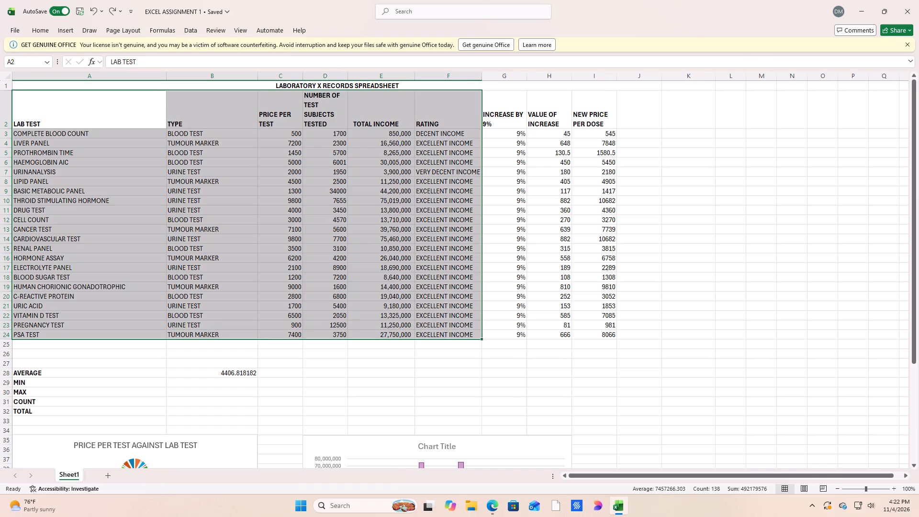
click(43, 27)
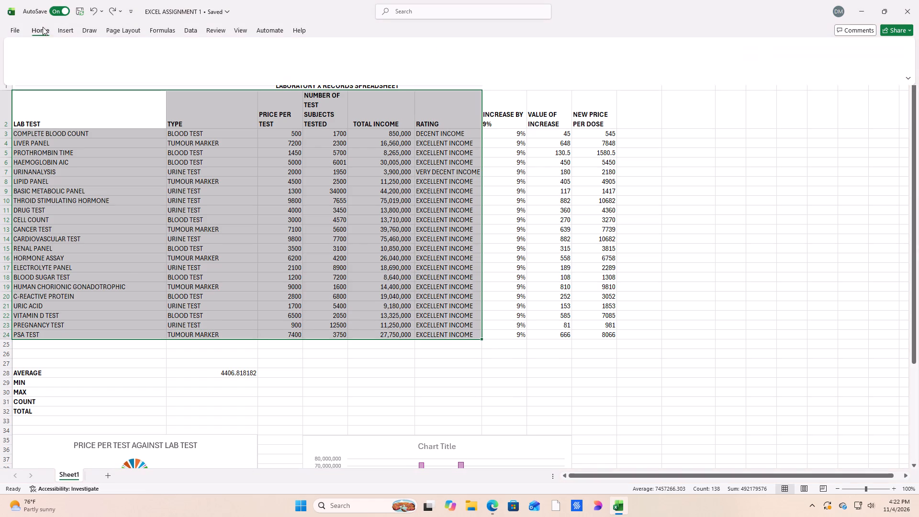
click(446, 51)
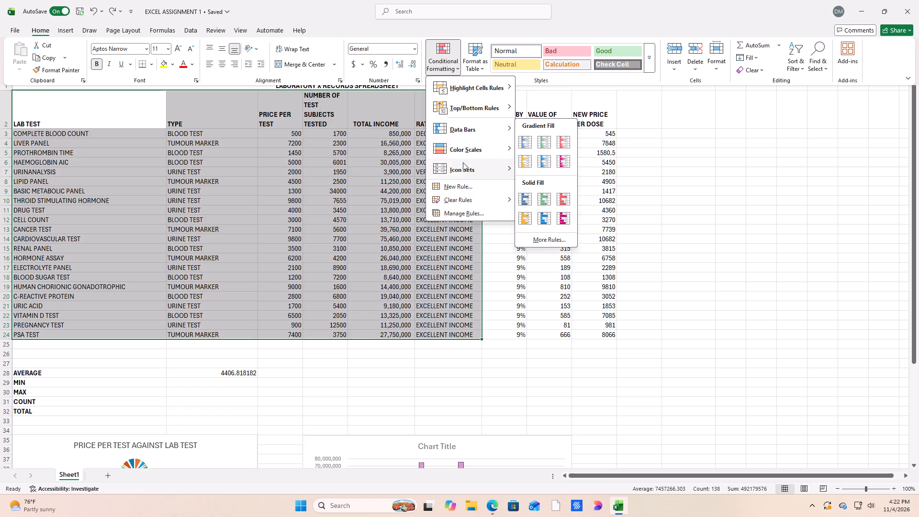
click(462, 184)
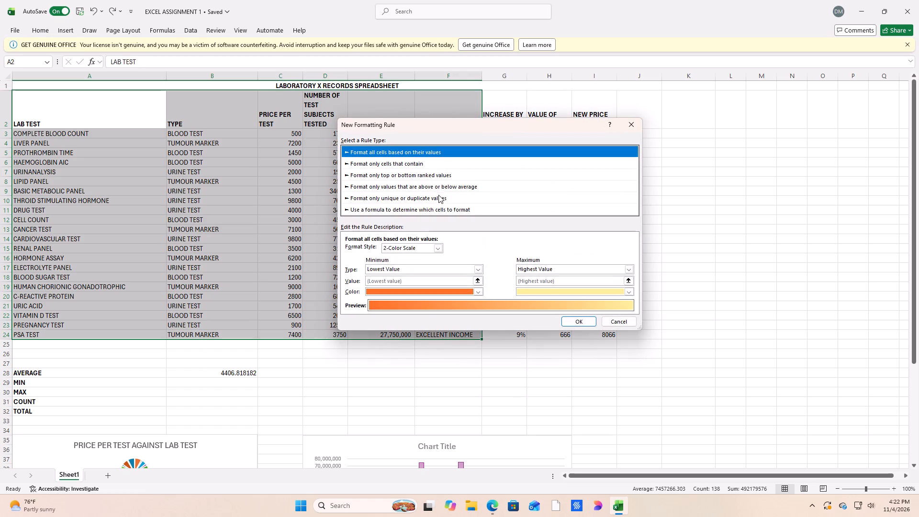
click(443, 209)
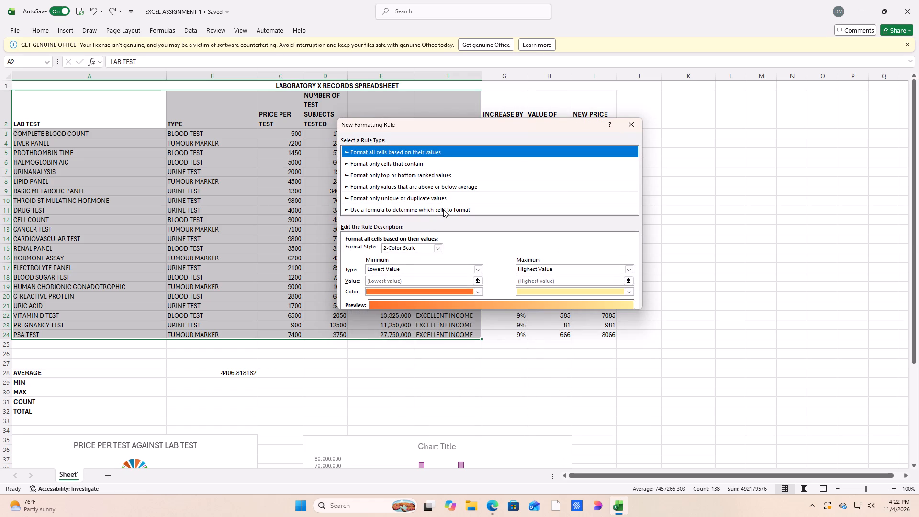
click(442, 248)
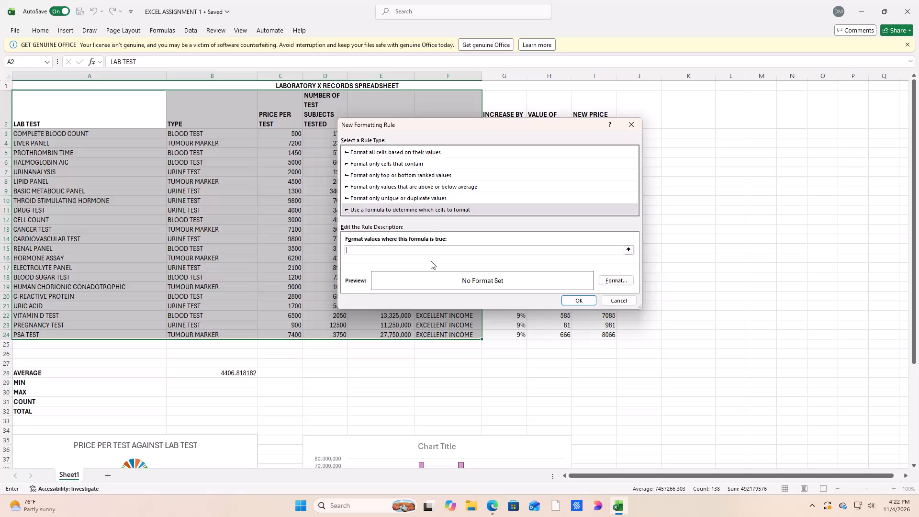
Begin the rule formula with =IF($A$26="PRICE PER TEST", using an absolute reference to cell A26.
key(i)
key(BackSpace)
key(equal)
text(IF)
key(shift+parenleft)
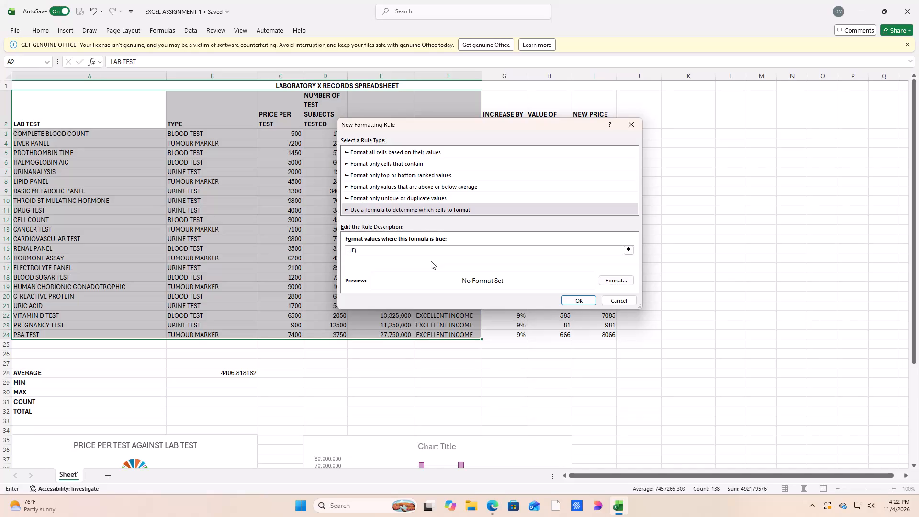
click(123, 355)
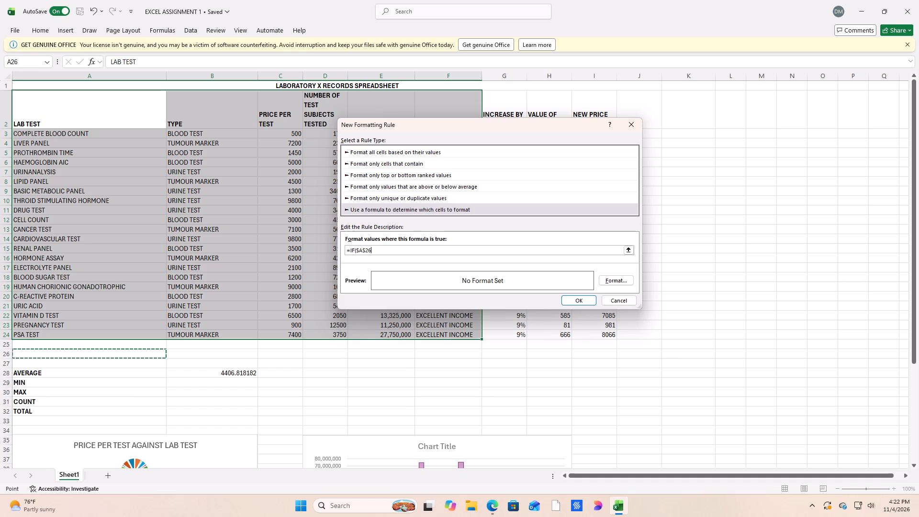
key(shift+quotedbl)
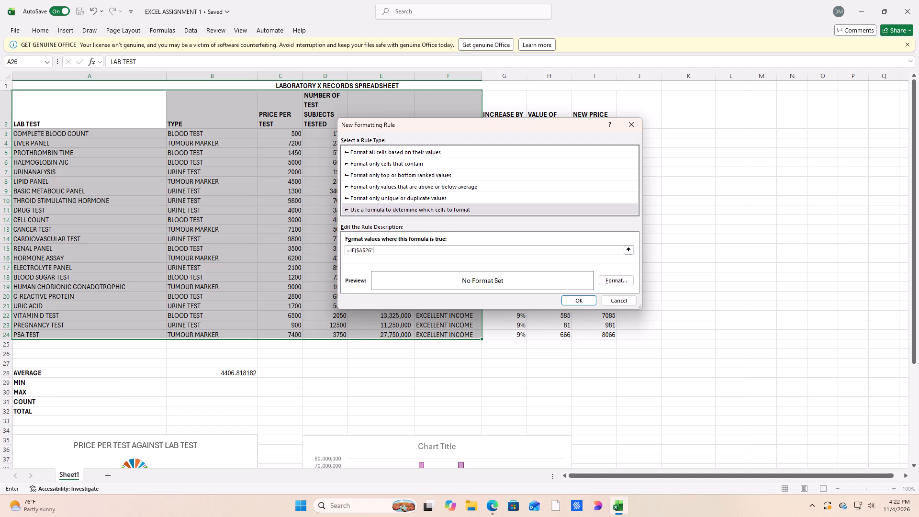
key(BackSpace)
key(equal)
key(shift+quotedbl)
click(276, 111)
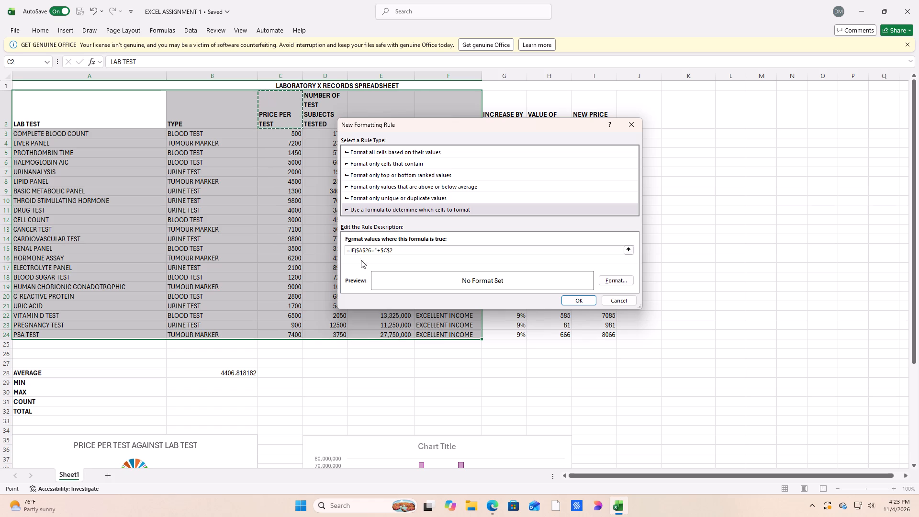
key(BackSpace)
key(BackSpace)
key(BackSpace)
key(BackSpace)
key(BackSpace)
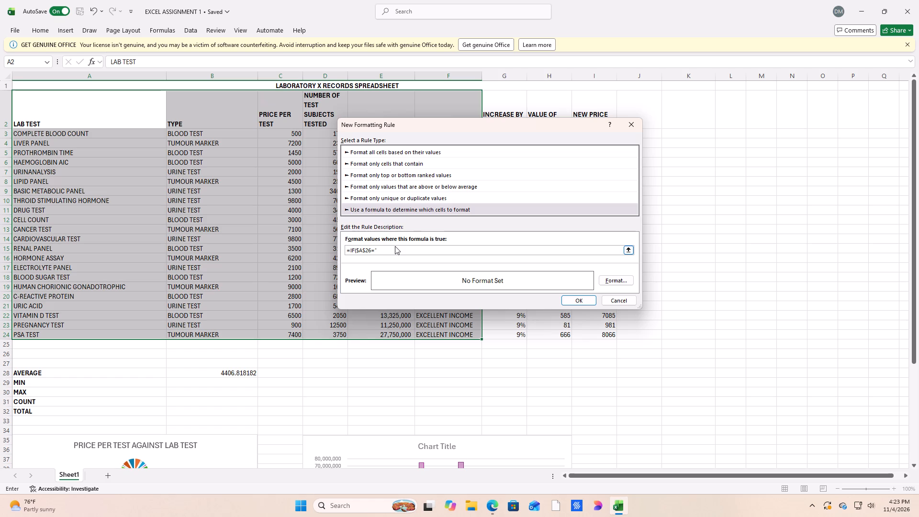
text(PRICE)
key(space)
text(PER TEST)
key(shift+quotedbl)
key(comma)
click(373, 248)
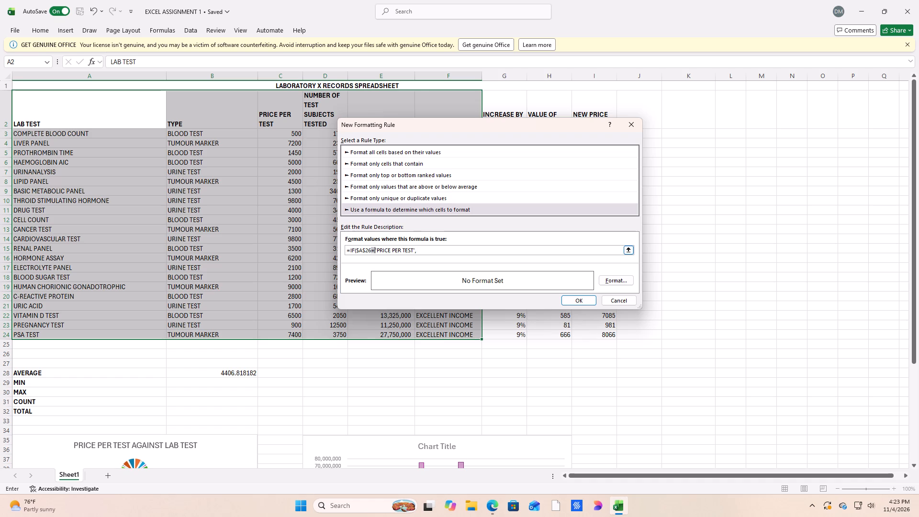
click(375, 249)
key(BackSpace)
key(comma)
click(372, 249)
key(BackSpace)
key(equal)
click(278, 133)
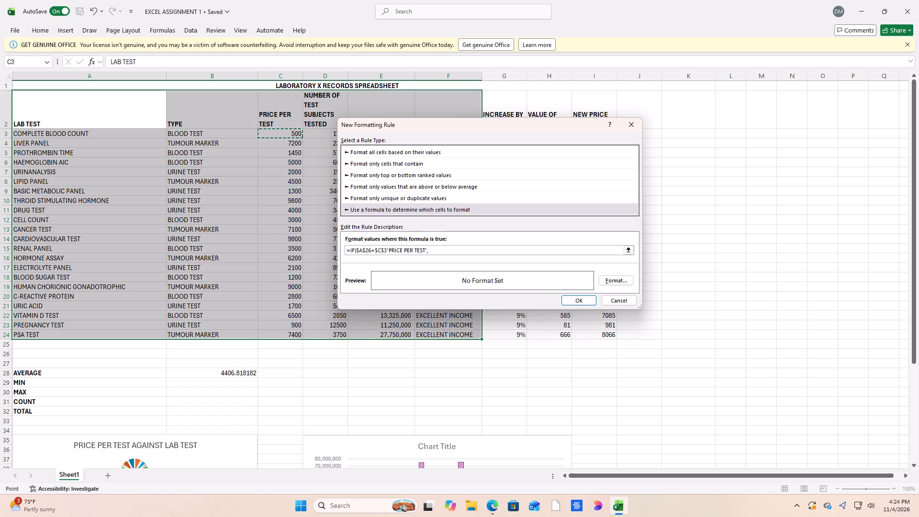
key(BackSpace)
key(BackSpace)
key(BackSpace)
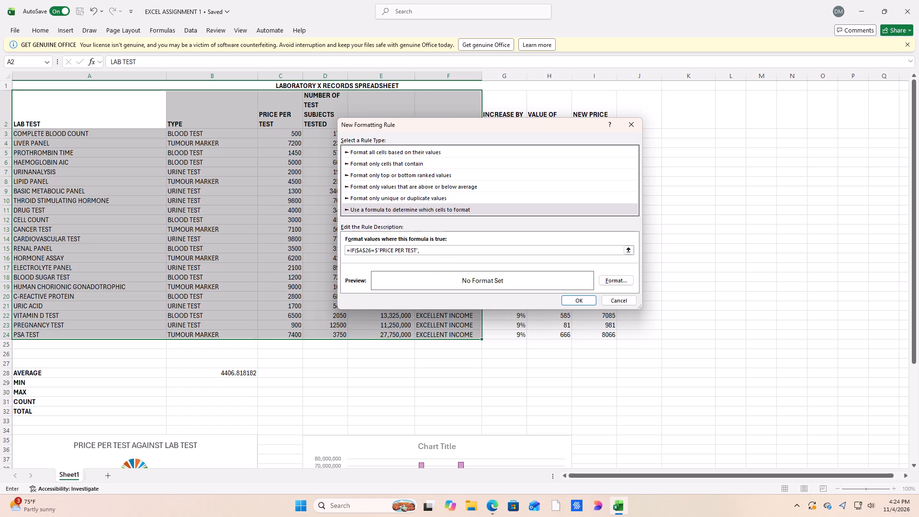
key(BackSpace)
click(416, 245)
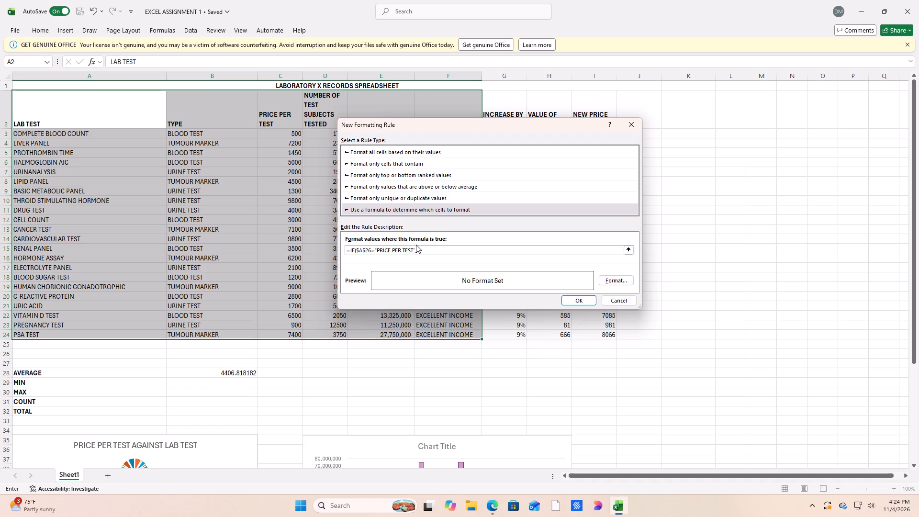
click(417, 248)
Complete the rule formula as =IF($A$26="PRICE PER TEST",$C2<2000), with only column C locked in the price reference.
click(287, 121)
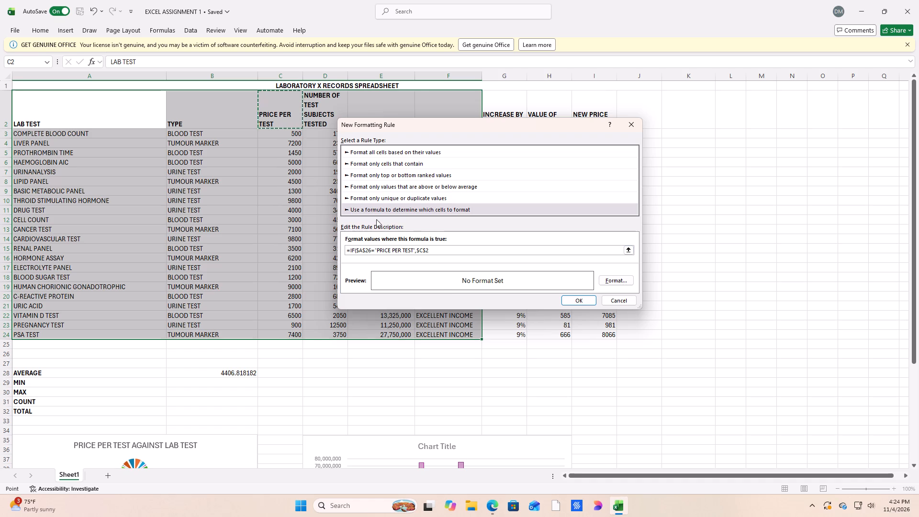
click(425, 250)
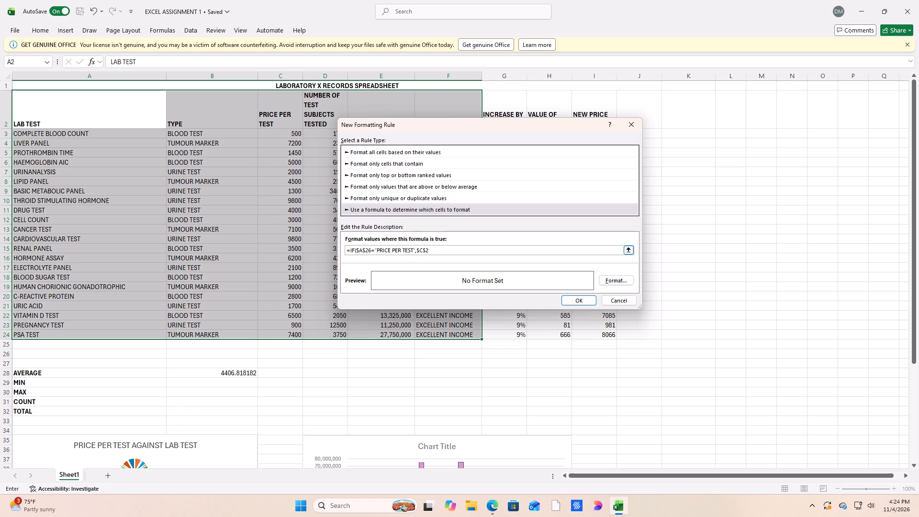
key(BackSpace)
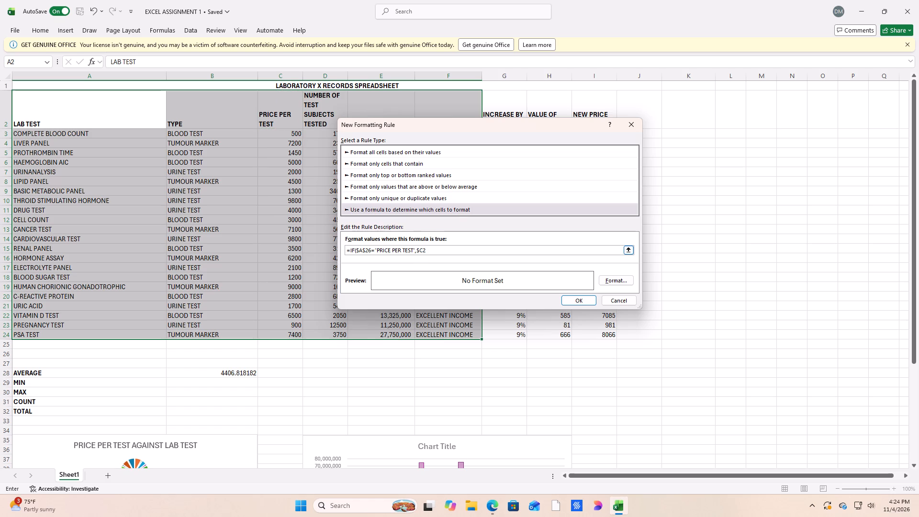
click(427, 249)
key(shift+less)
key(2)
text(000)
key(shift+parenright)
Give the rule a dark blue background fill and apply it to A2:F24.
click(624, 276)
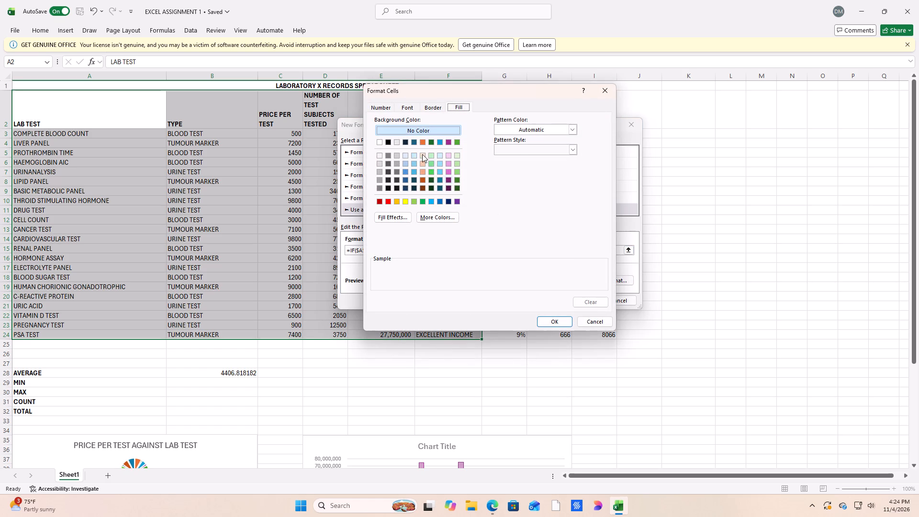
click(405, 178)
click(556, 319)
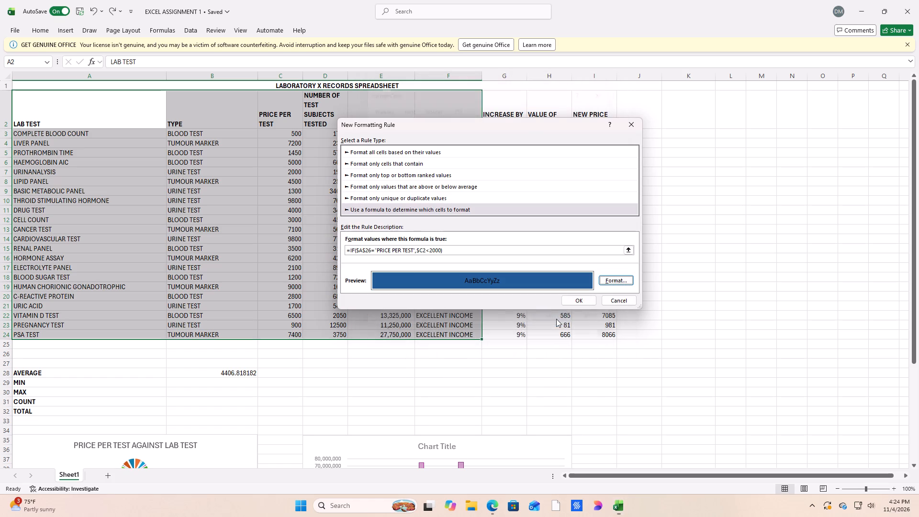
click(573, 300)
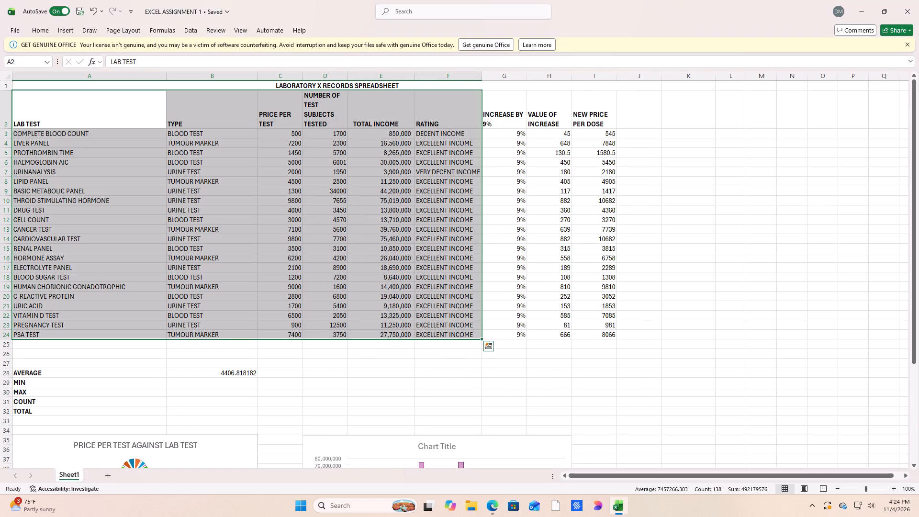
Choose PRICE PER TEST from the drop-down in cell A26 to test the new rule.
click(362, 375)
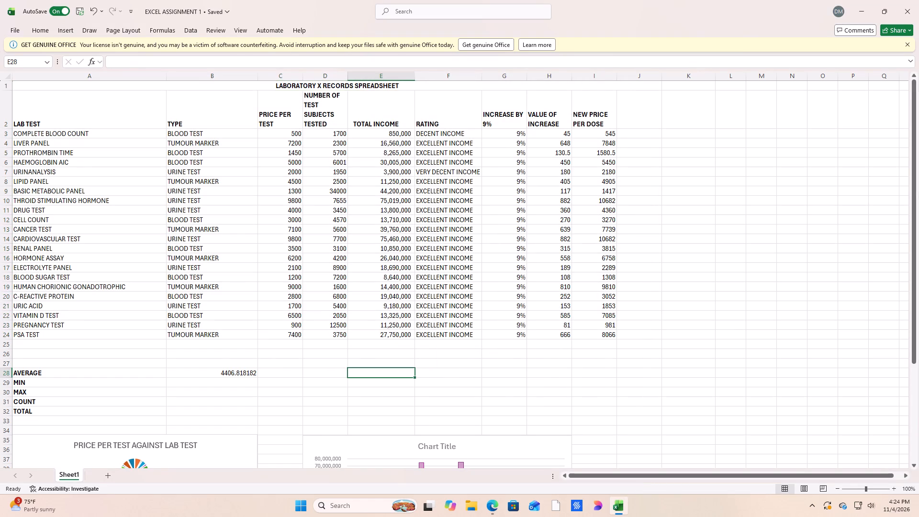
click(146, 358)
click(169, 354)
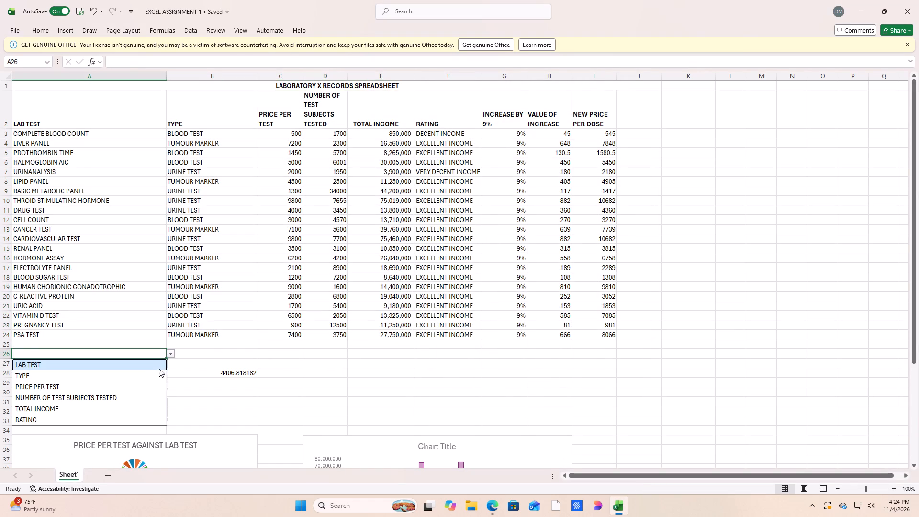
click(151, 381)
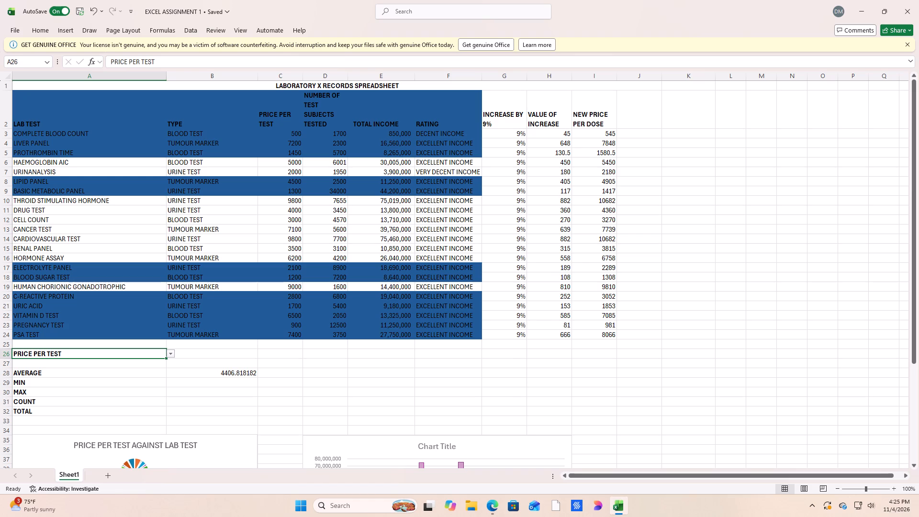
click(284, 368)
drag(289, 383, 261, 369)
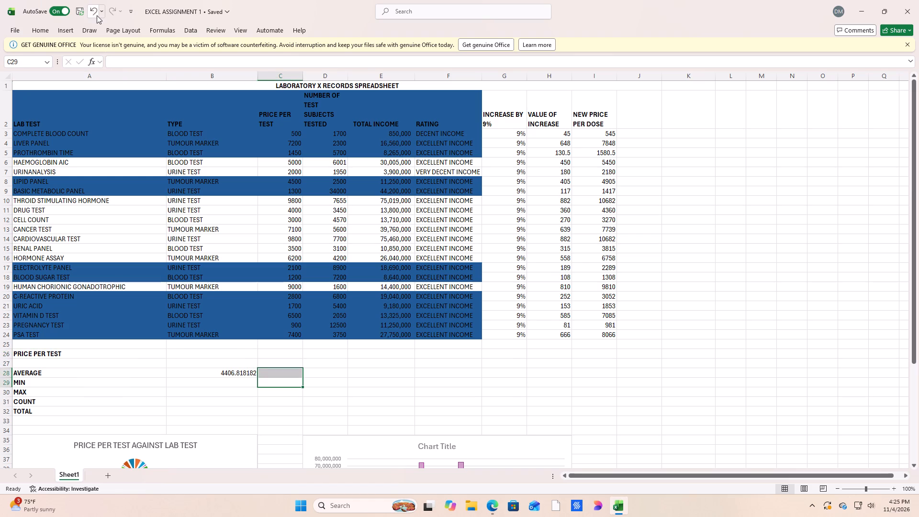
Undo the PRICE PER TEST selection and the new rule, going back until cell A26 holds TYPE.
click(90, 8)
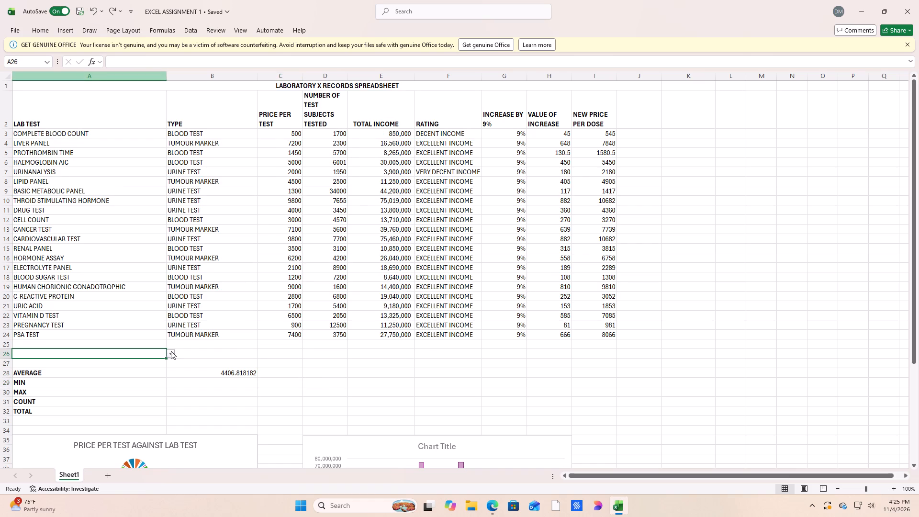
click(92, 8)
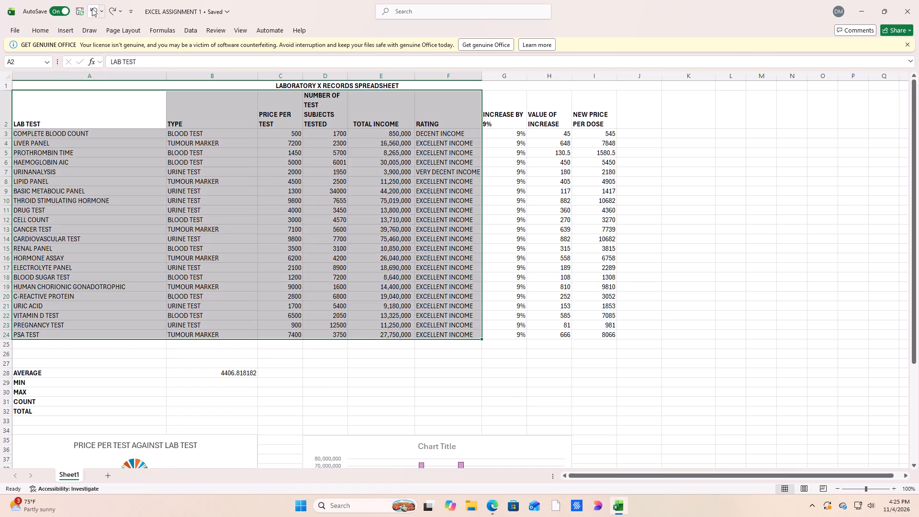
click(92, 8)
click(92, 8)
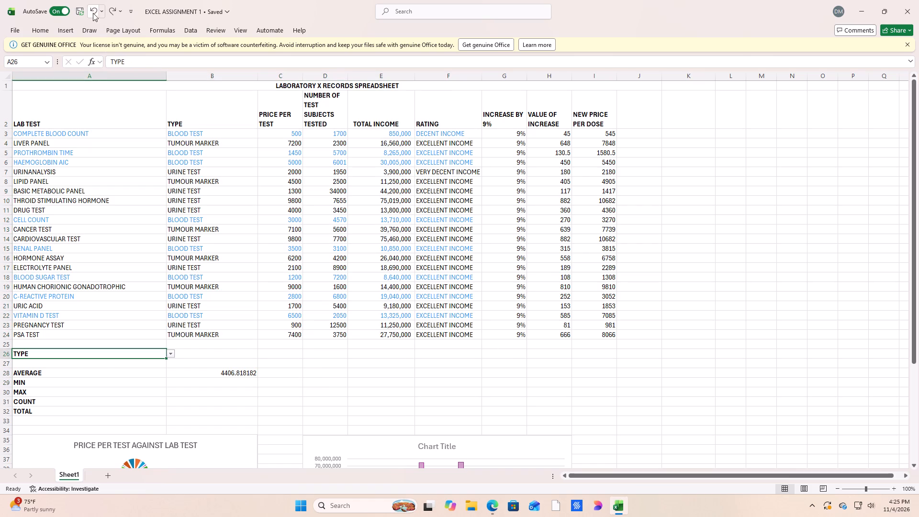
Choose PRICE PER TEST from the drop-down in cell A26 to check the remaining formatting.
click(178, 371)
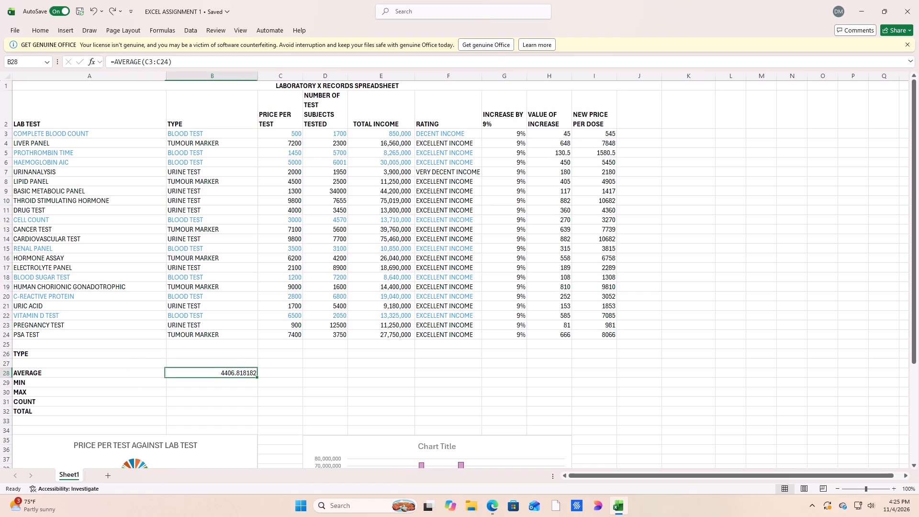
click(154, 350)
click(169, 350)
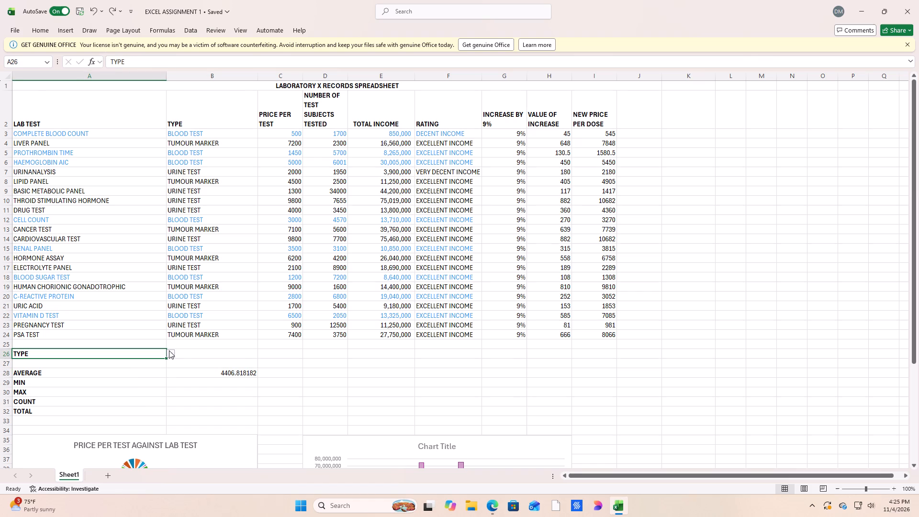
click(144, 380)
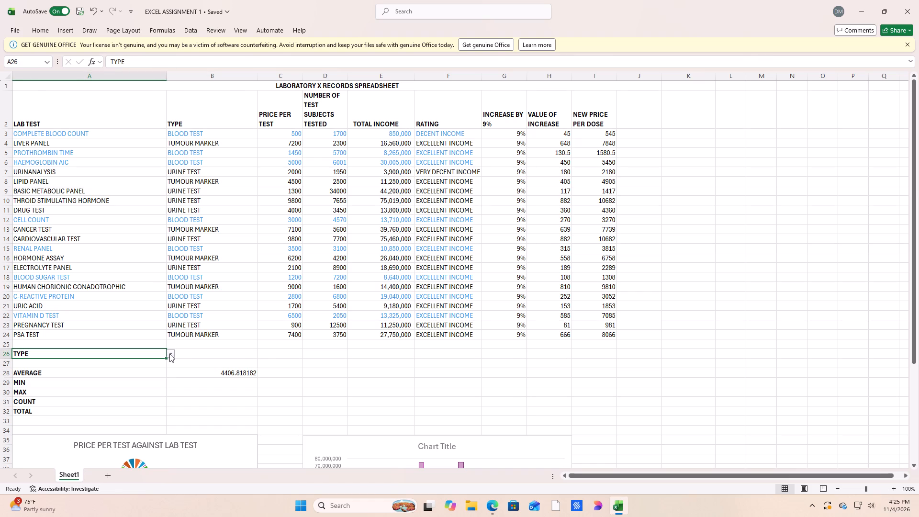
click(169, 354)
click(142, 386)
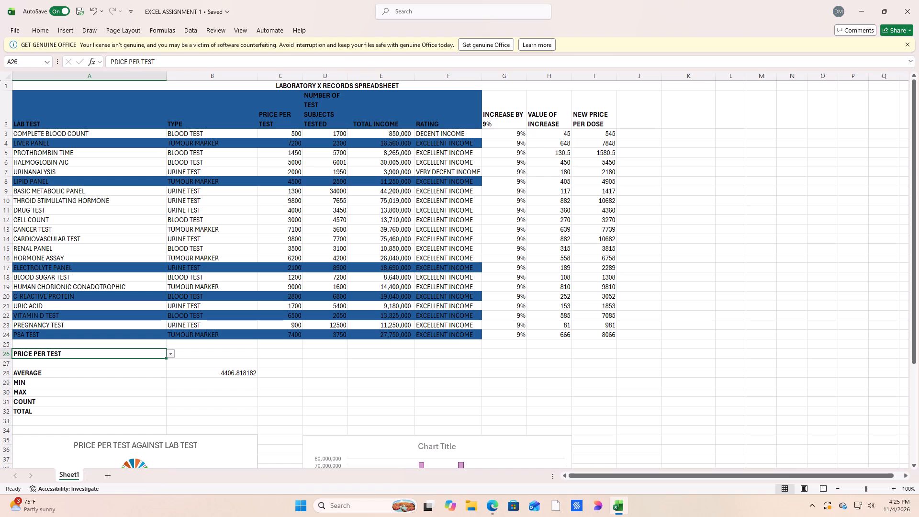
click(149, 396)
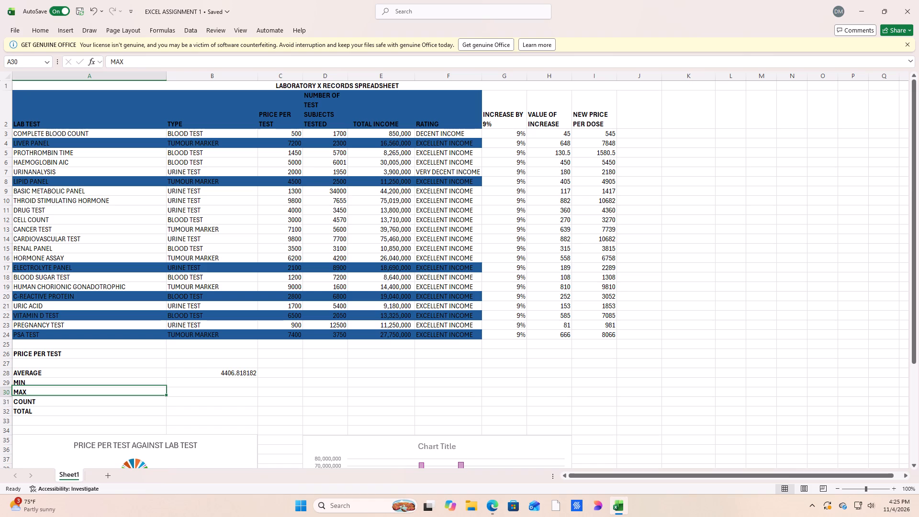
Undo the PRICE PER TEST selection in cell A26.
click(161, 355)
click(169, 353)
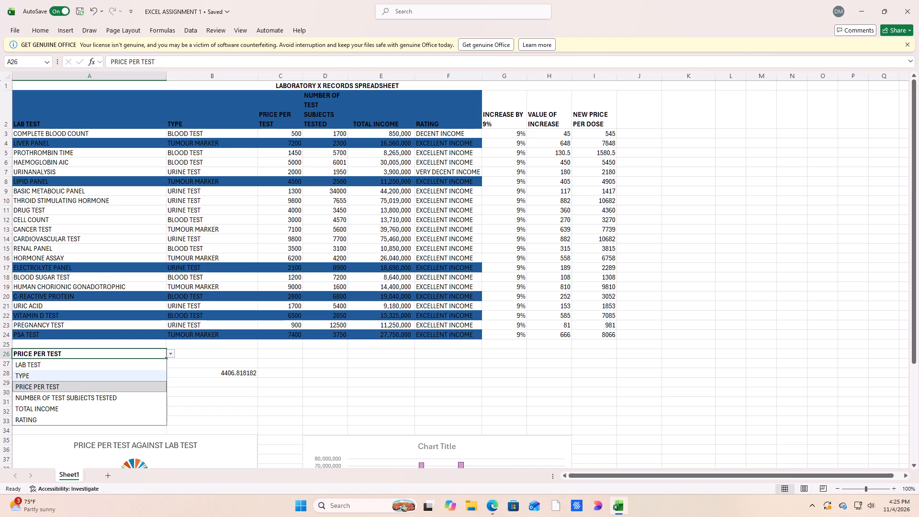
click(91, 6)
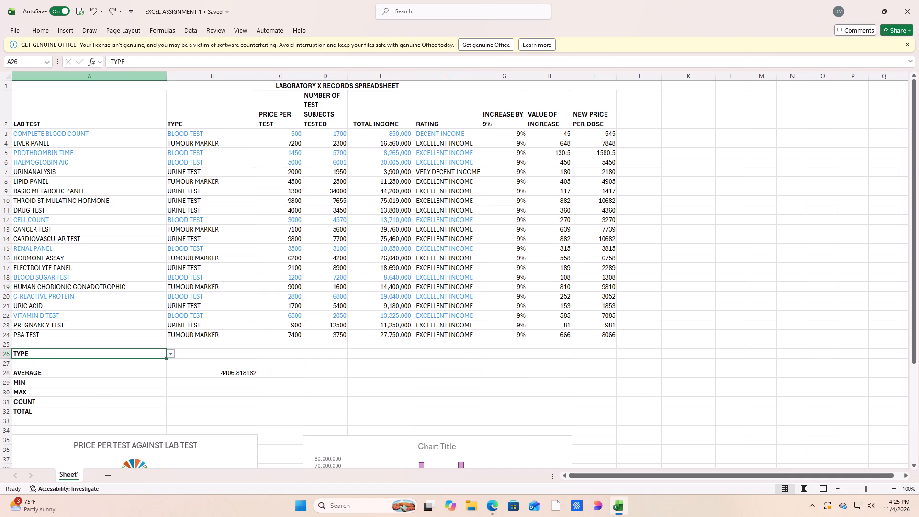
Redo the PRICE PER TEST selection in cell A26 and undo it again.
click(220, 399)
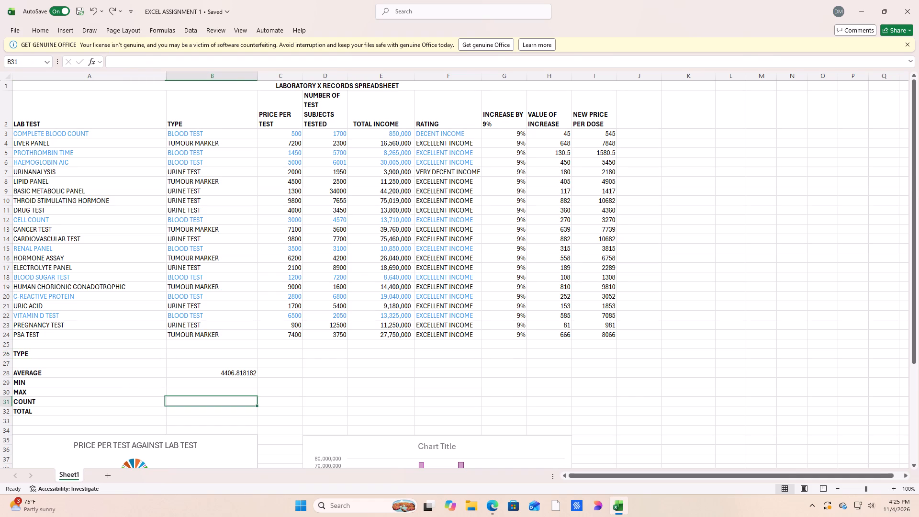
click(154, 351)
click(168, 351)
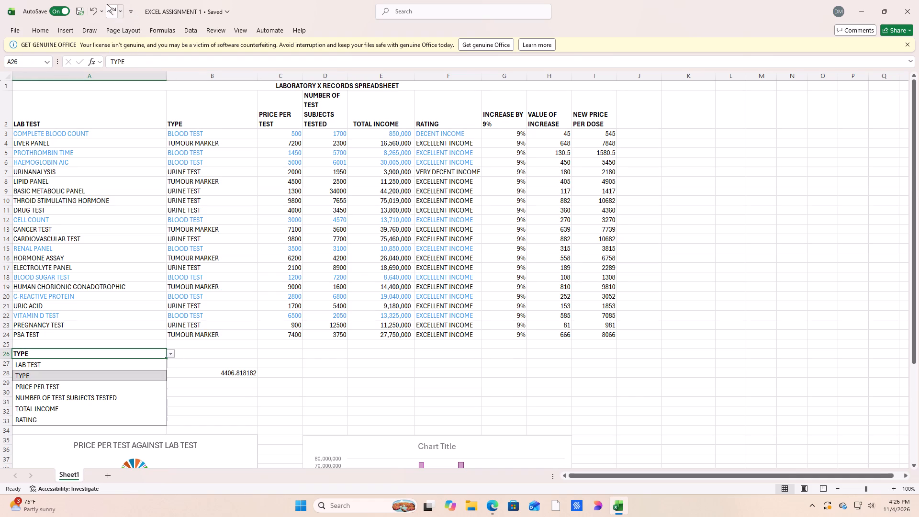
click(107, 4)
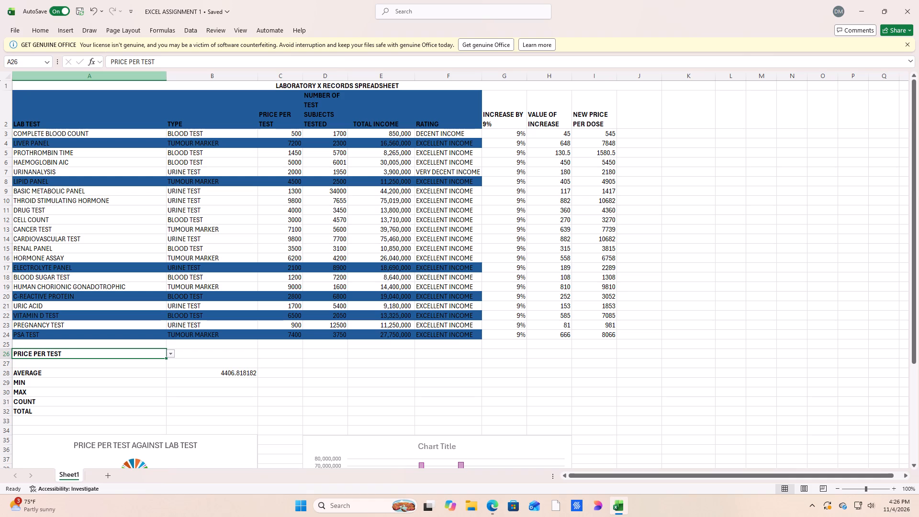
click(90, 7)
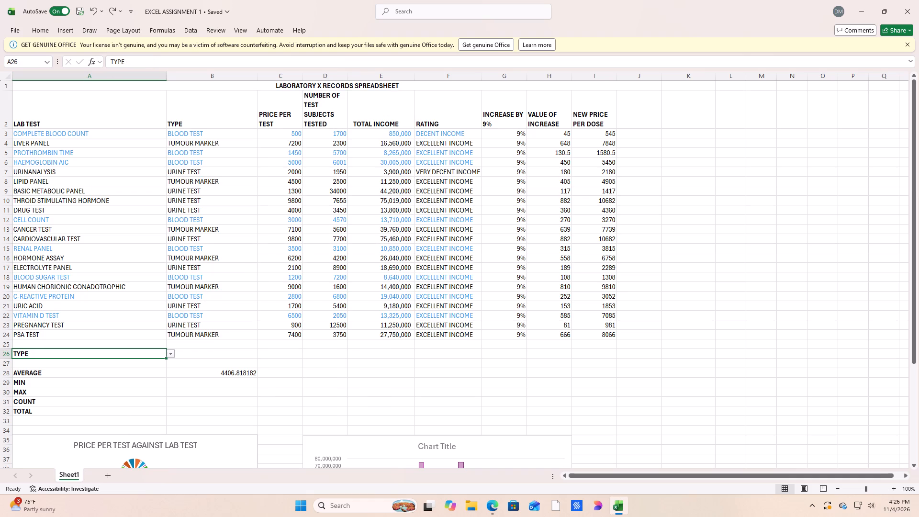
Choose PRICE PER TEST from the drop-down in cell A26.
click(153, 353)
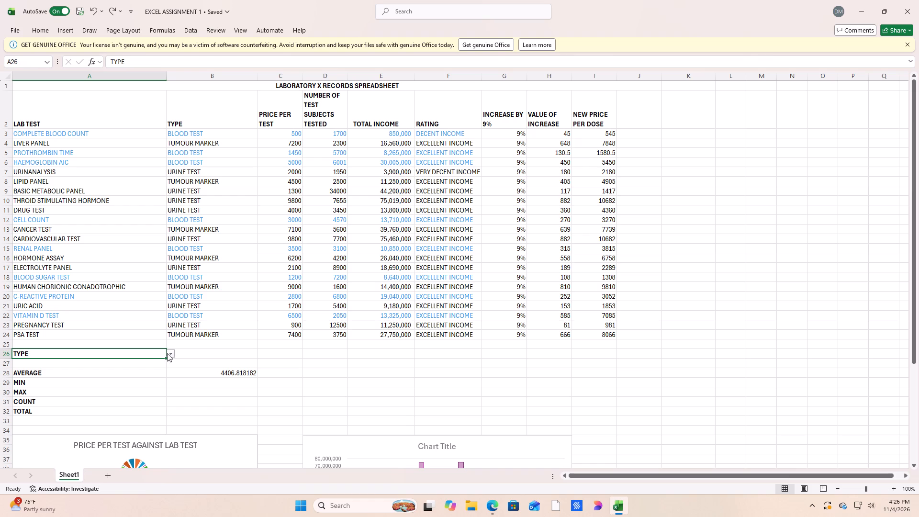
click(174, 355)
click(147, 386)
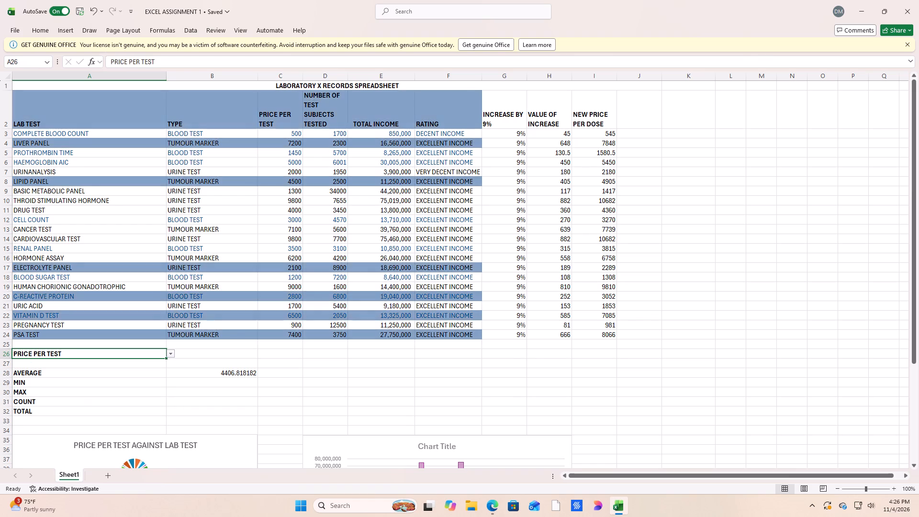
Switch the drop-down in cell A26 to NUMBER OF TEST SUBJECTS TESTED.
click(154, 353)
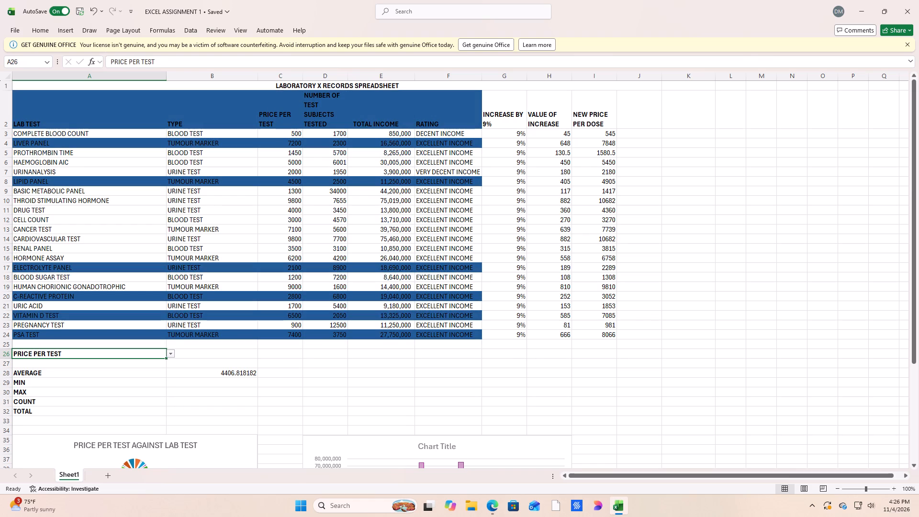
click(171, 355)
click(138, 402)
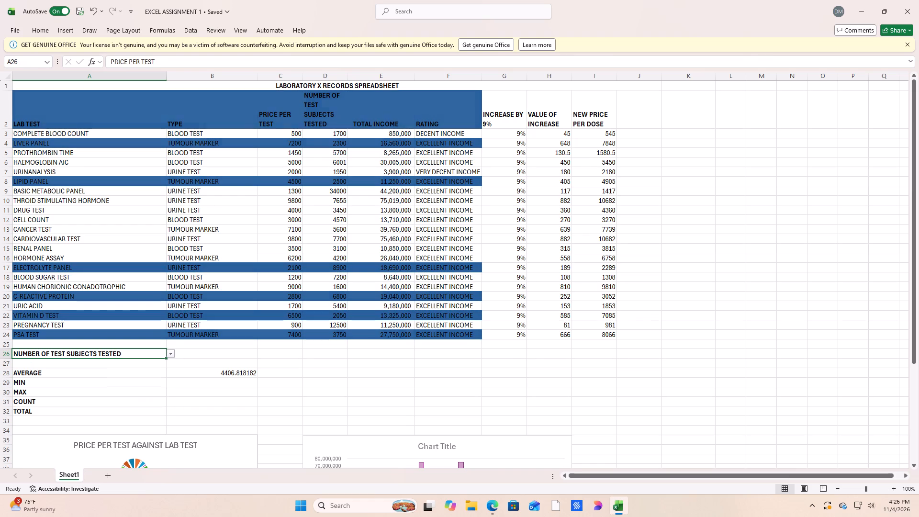
Clear the drop-down entry in cell A26.
key(BackSpace)
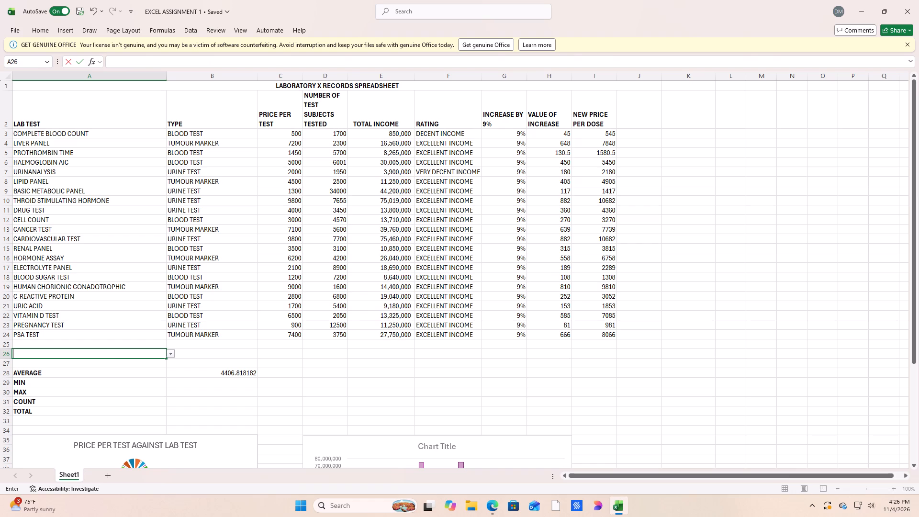
Start a new formula-based conditional formatting rule for the table range A2:F24.
drag(95, 118, 99, 117)
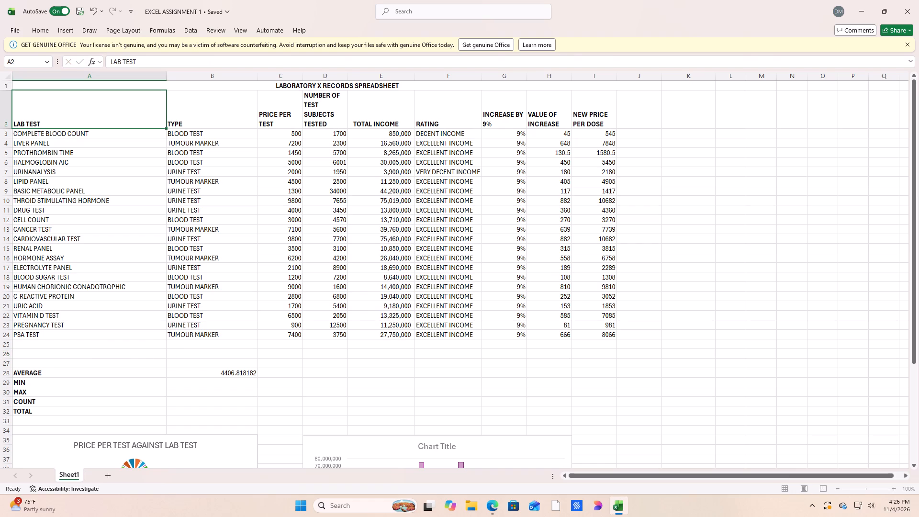
drag(99, 117, 381, 216)
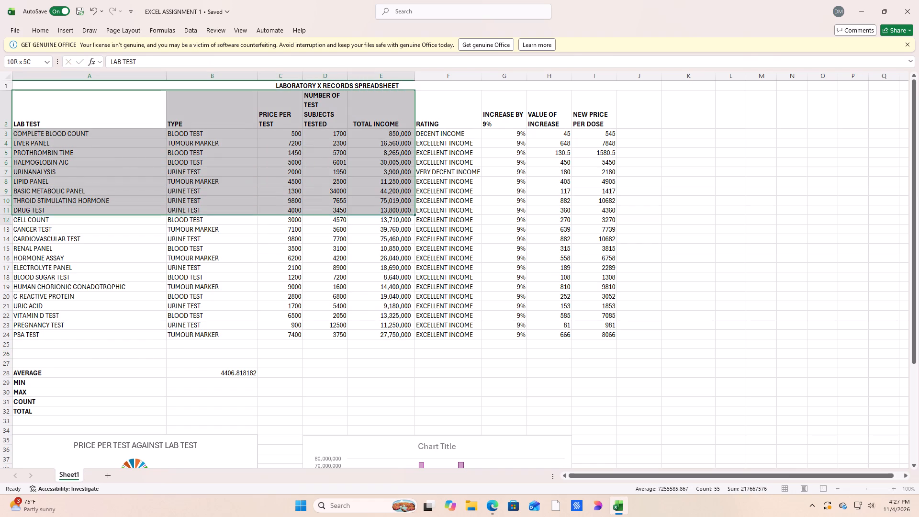
drag(381, 216, 436, 305)
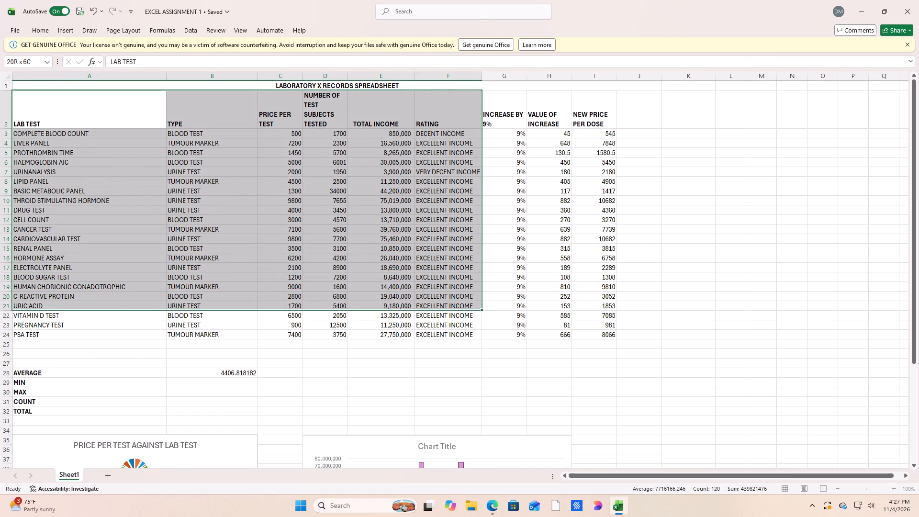
drag(436, 305, 441, 333)
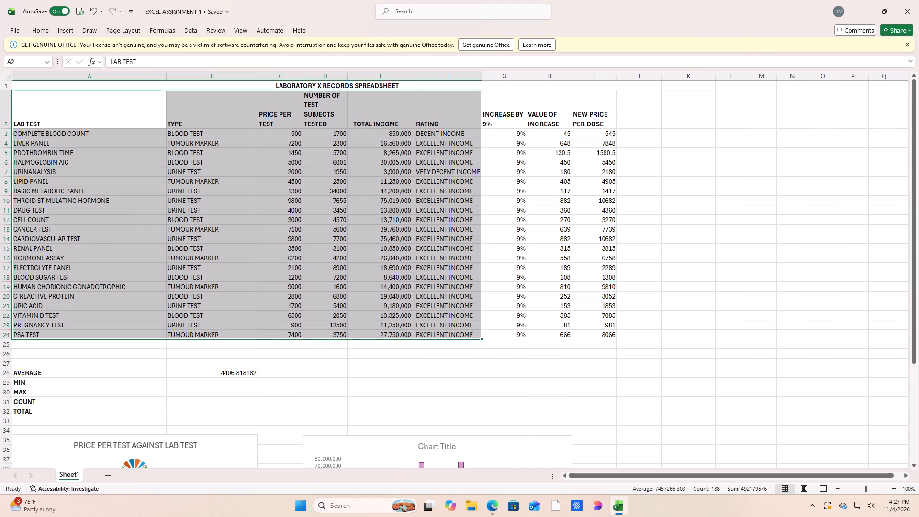
click(31, 32)
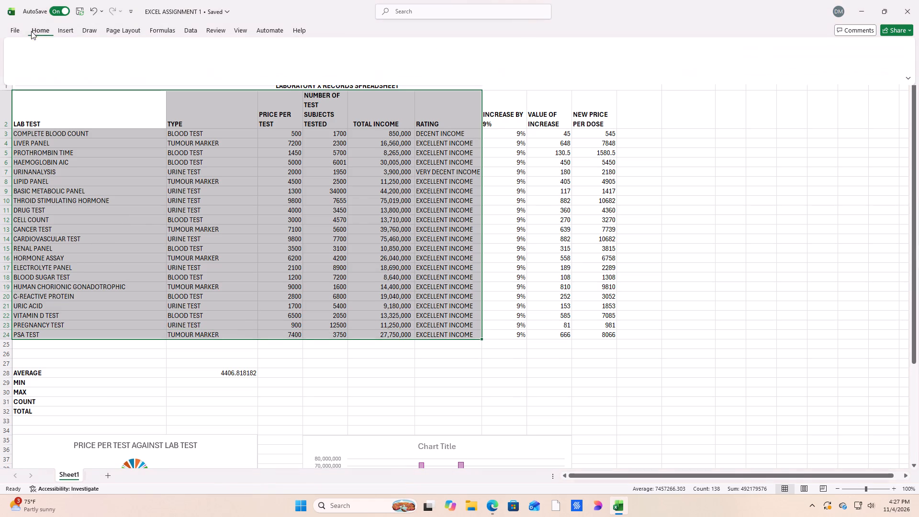
click(443, 57)
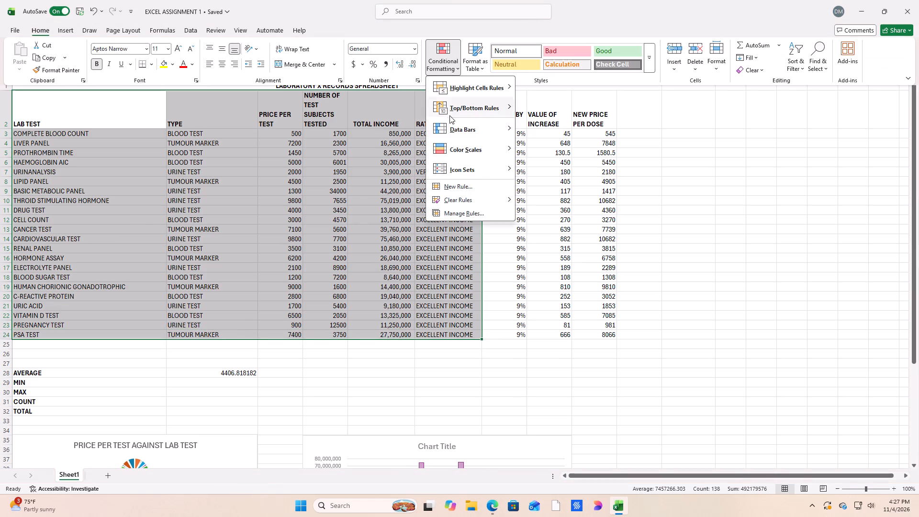
click(477, 189)
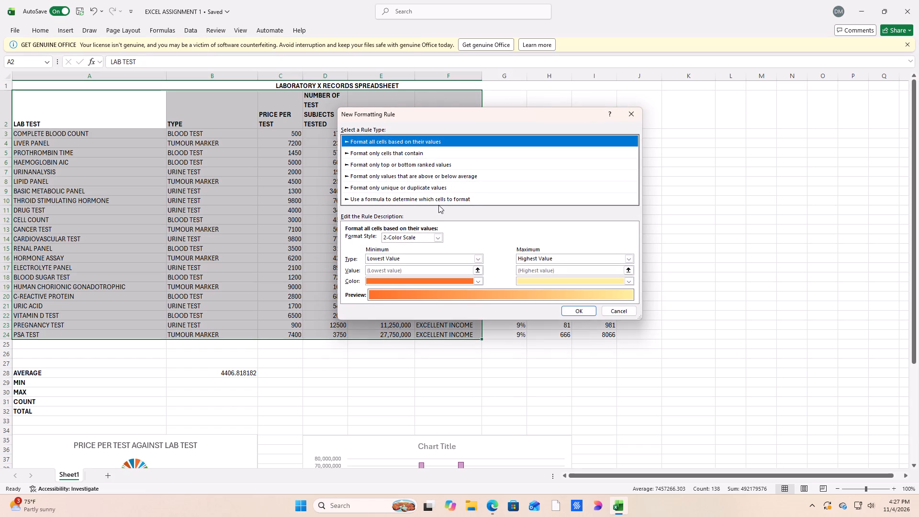
click(440, 200)
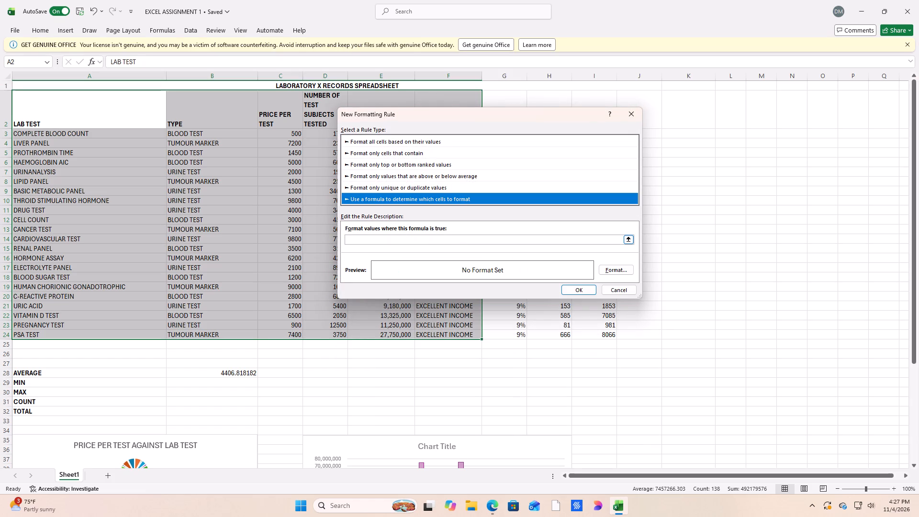
click(449, 239)
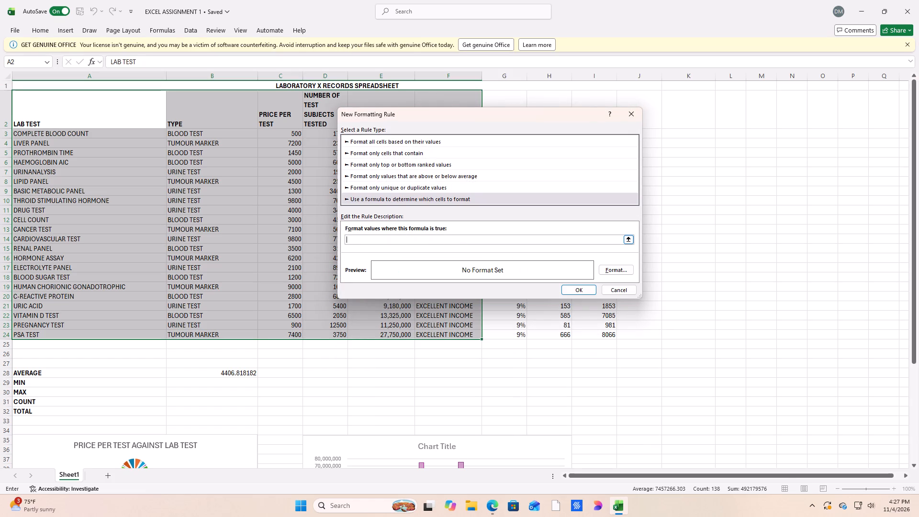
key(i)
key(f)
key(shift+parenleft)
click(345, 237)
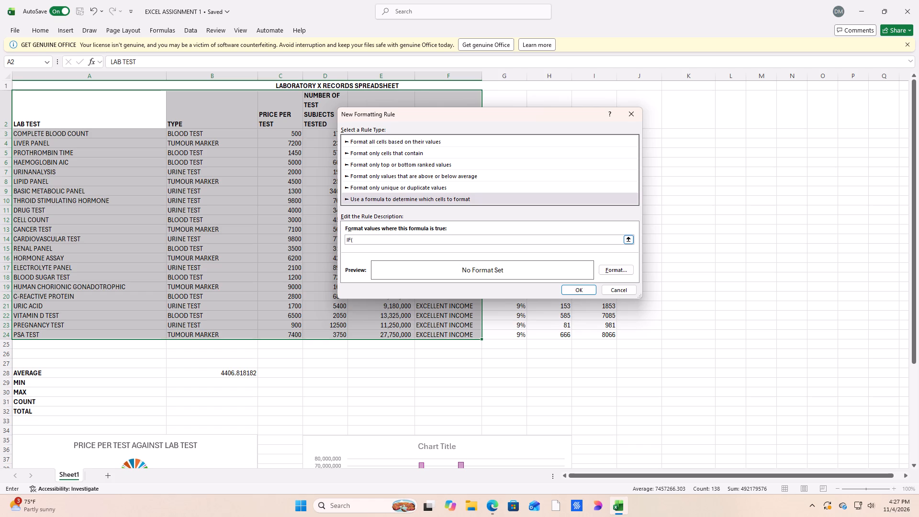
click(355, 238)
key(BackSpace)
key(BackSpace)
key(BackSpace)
Begin the rule formula with the drop-down test =IF($A$26="PRICE PER TEST", referencing cell A26.
key(equal)
key(i)
key(f)
key(shift+parenleft)
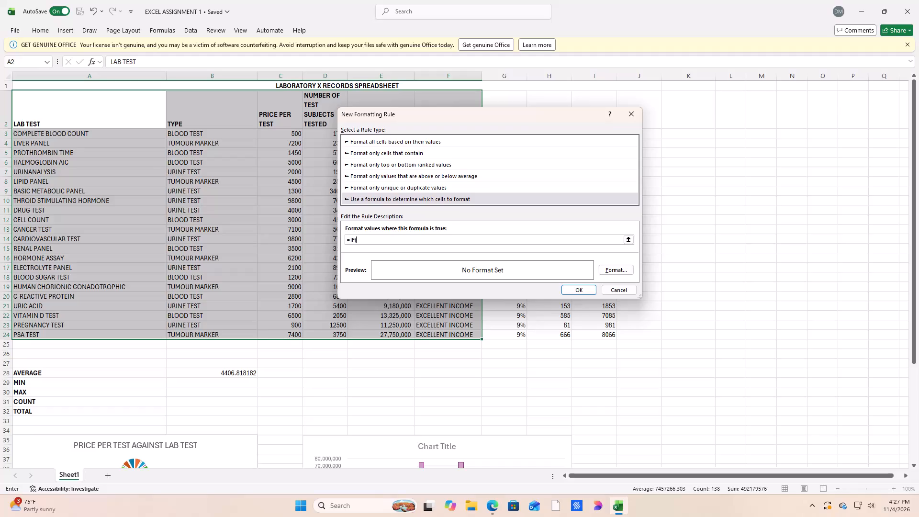
click(112, 352)
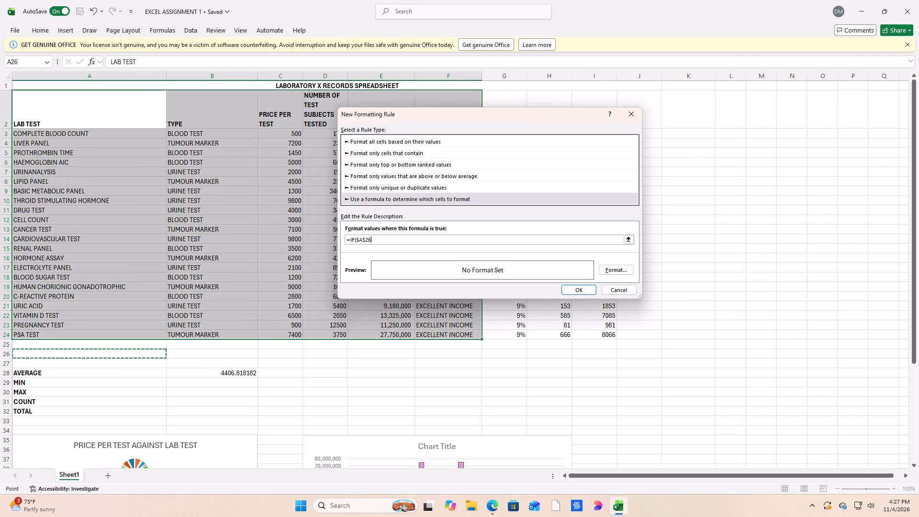
key(equal)
key(shift+quotedbl)
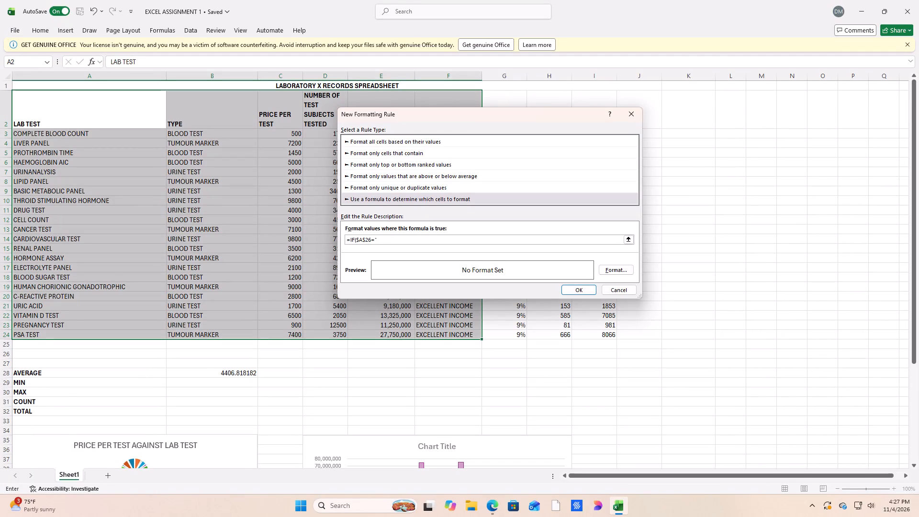
text(PRICE)
key(space)
text(PER)
key(space)
text(TEST)
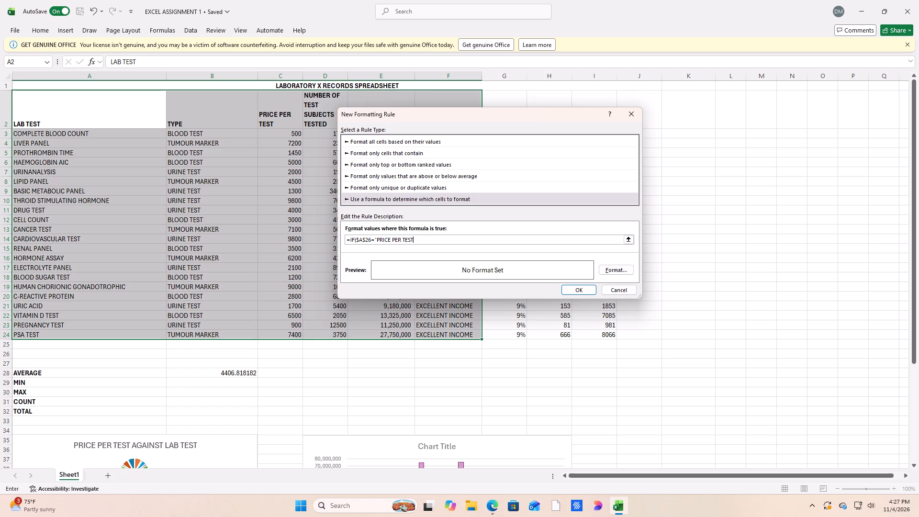
key(shift+quotedbl)
key(comma)
Add the condition $C3>2000 to the rule formula, with only the column reference absolute.
click(291, 135)
key(period)
key(BackSpace)
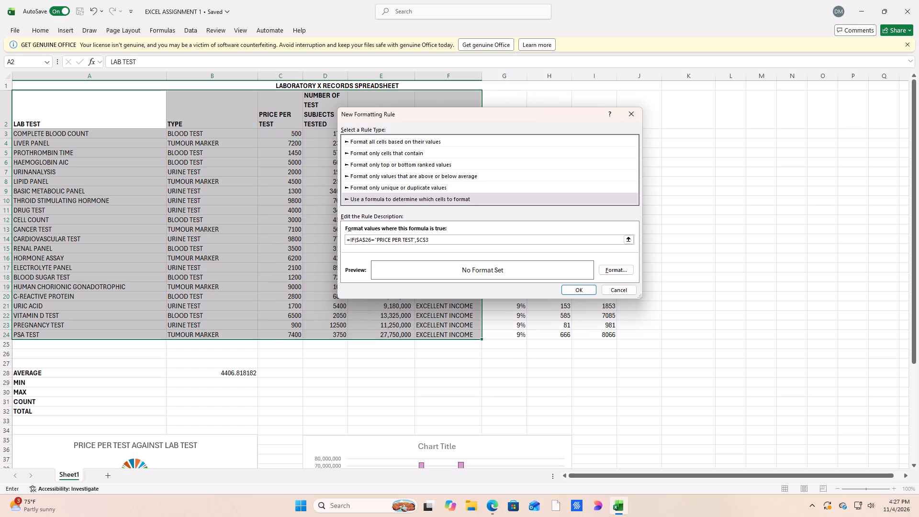
key(shift+greater)
click(427, 235)
drag(435, 232, 433, 239)
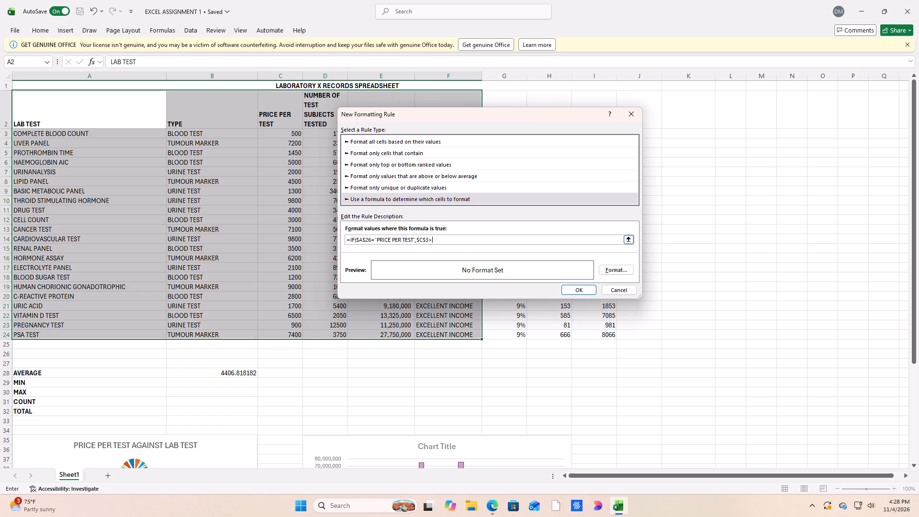
click(428, 239)
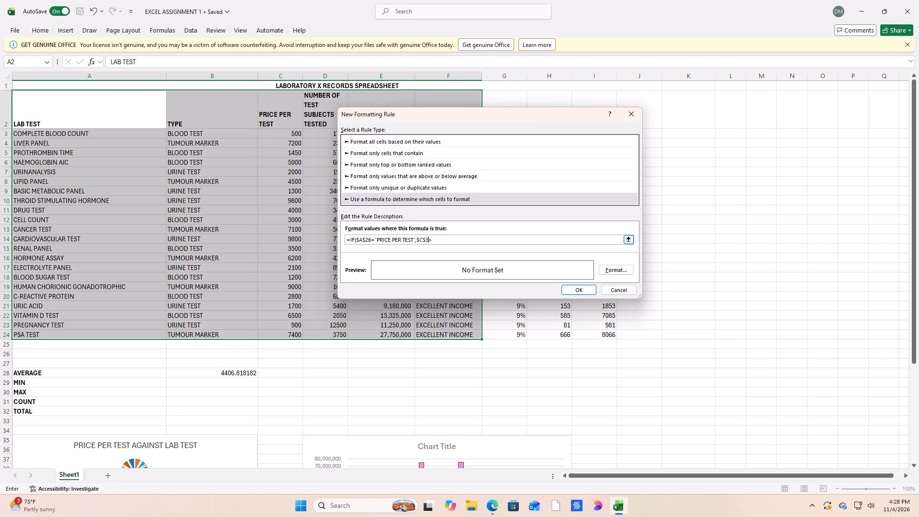
click(425, 239)
key(BackSpace)
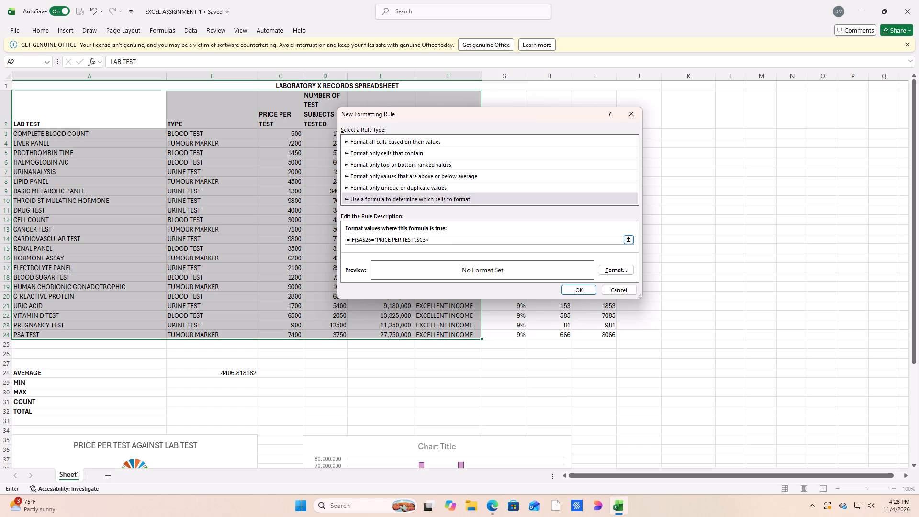
click(432, 236)
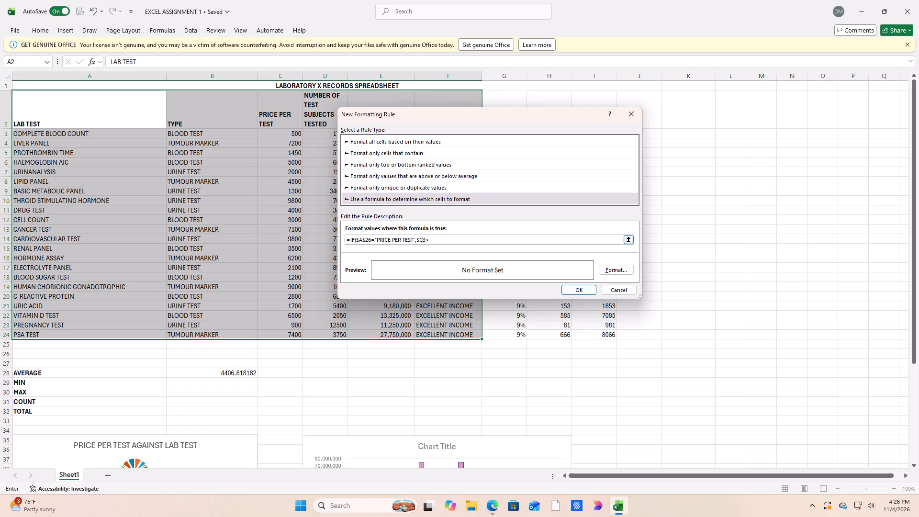
click(428, 238)
key(2)
text(000)
Give the rule a dark blue background fill and apply it to the selected table range.
click(615, 271)
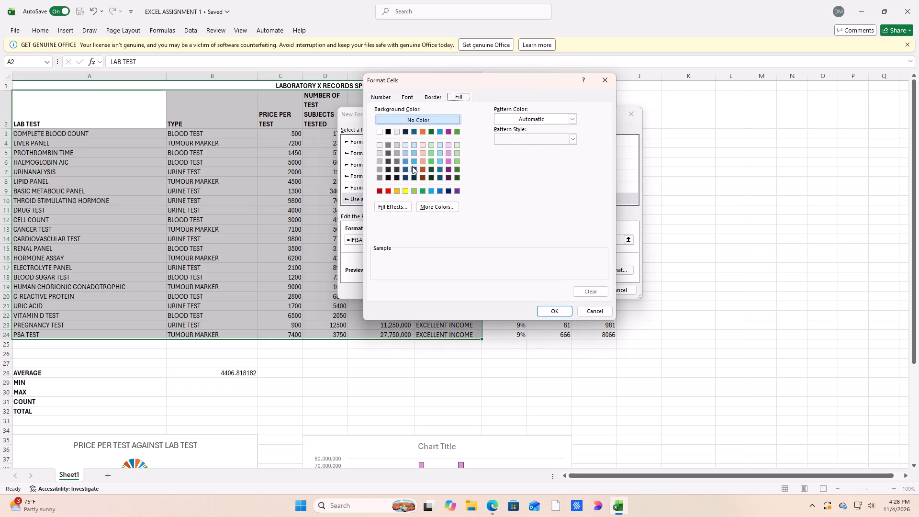
click(405, 166)
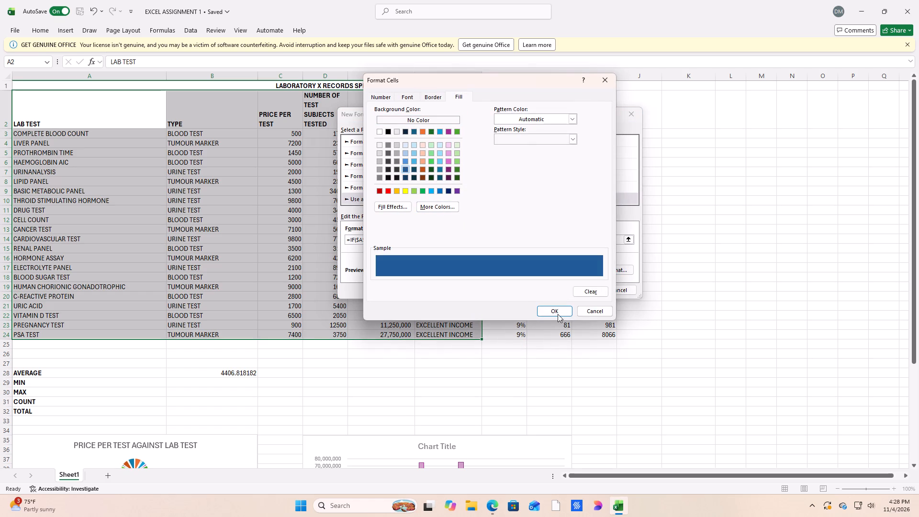
click(557, 311)
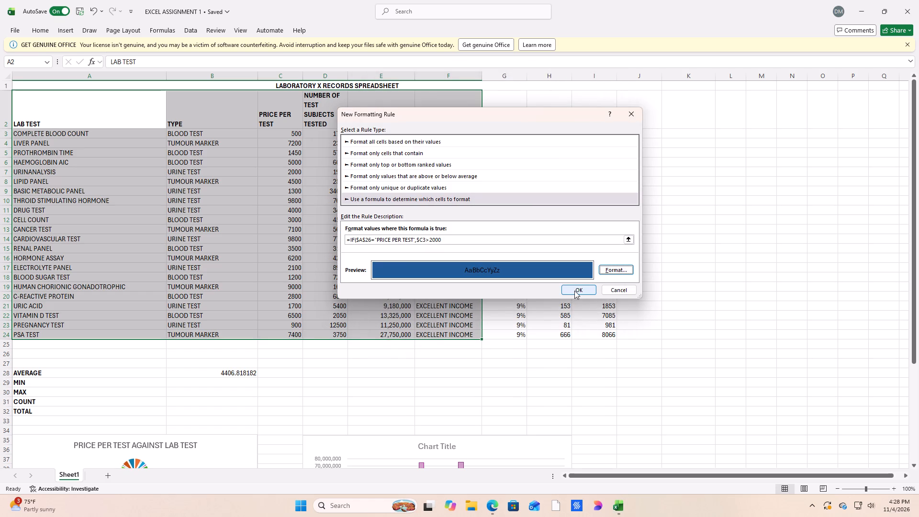
click(575, 290)
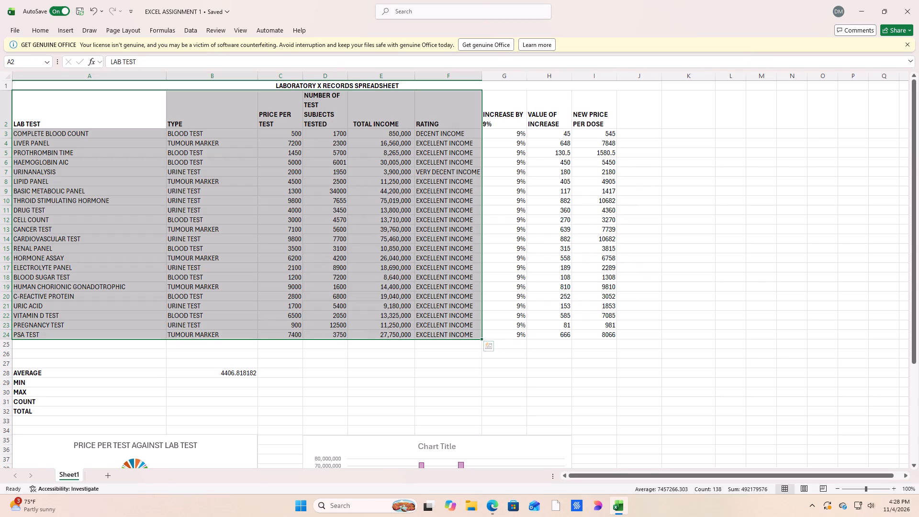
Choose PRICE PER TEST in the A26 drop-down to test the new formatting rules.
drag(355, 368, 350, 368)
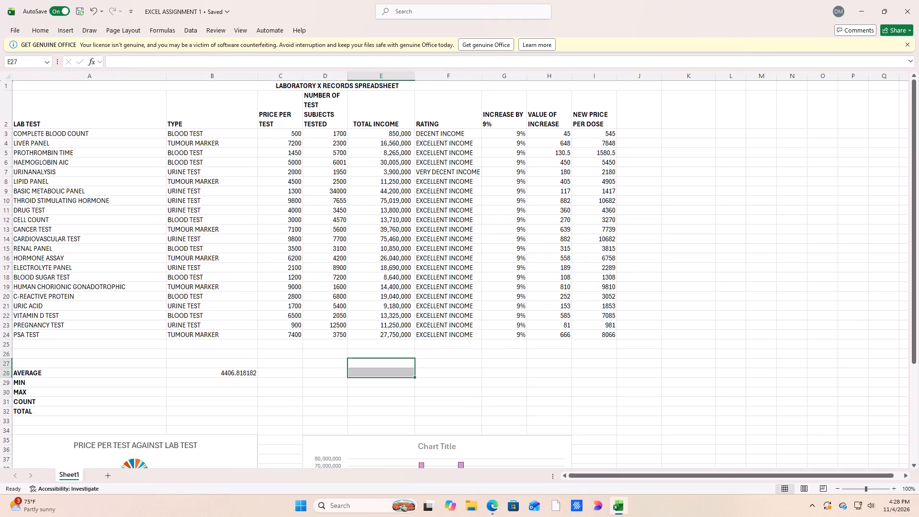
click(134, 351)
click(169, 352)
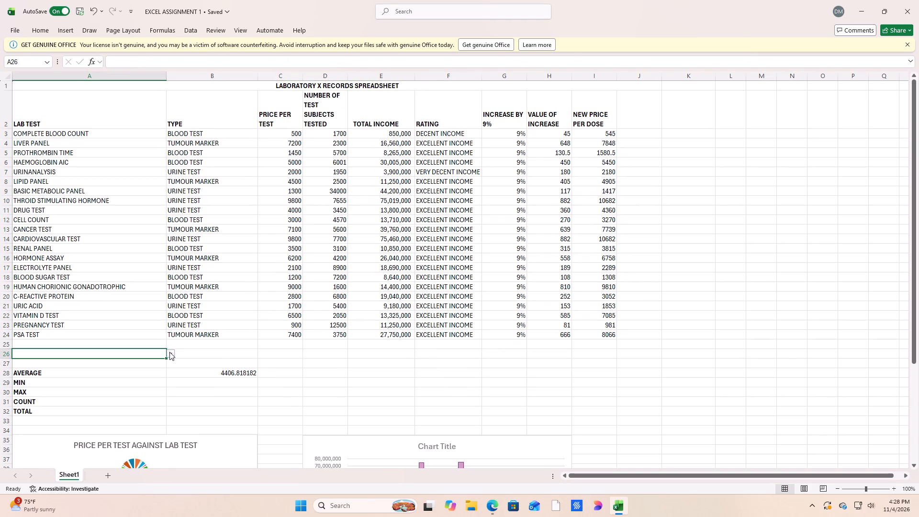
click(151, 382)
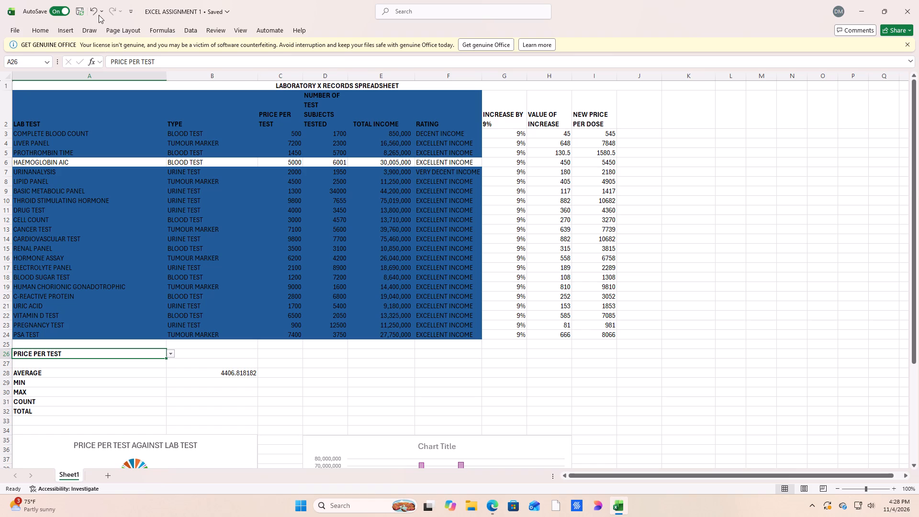
Undo the A26 selection and the recent price-per-test formatting rules, back to where A26 holds TYPE.
click(89, 4)
click(89, 4)
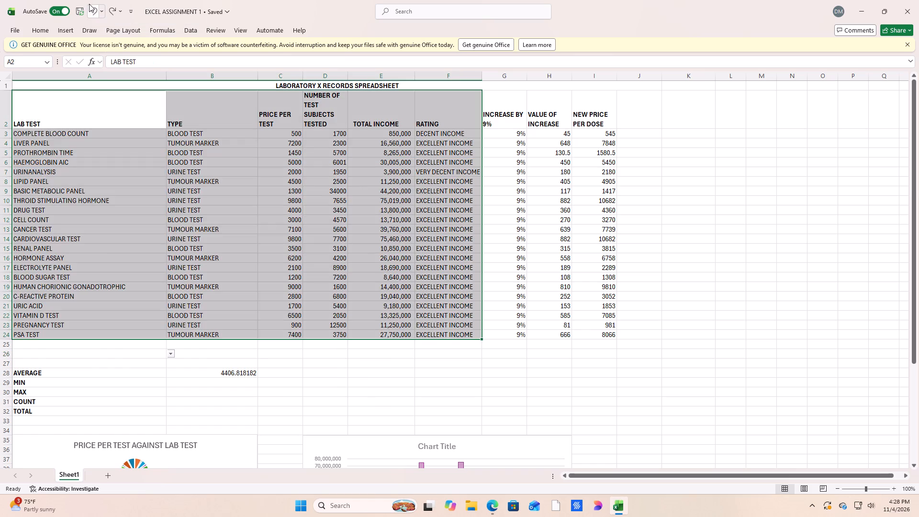
click(89, 4)
click(89, 4)
click(89, 4)
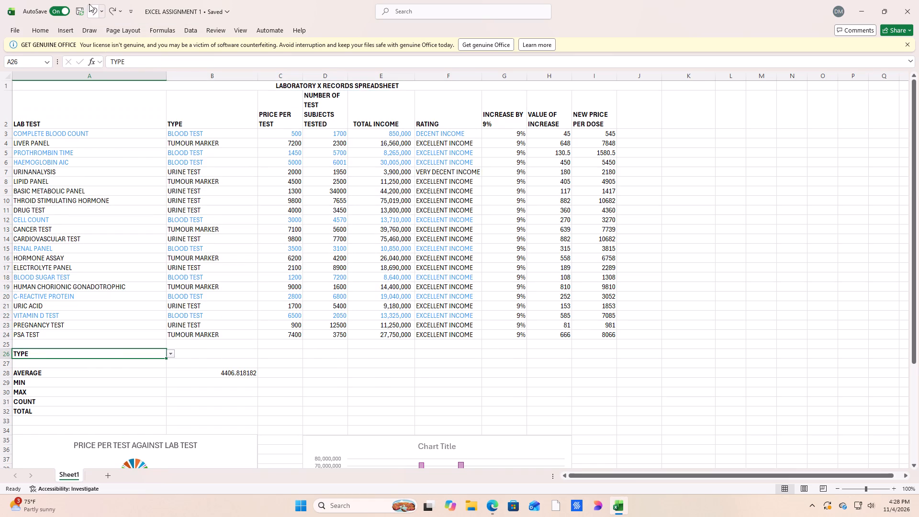
Clear the value from drop-down cell A26.
click(125, 363)
scroll(147, 383, down, 4)
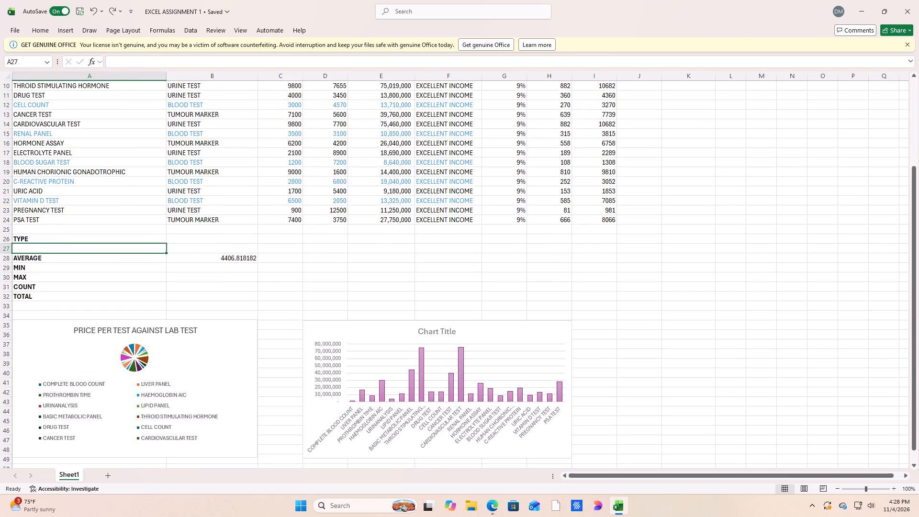
scroll(27, 387, up, 2)
scroll(96, 328, up, 1)
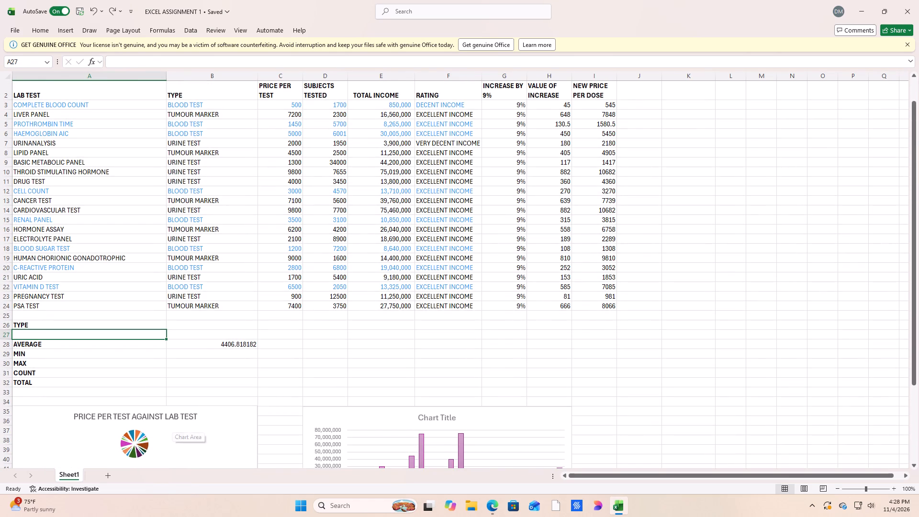
click(146, 323)
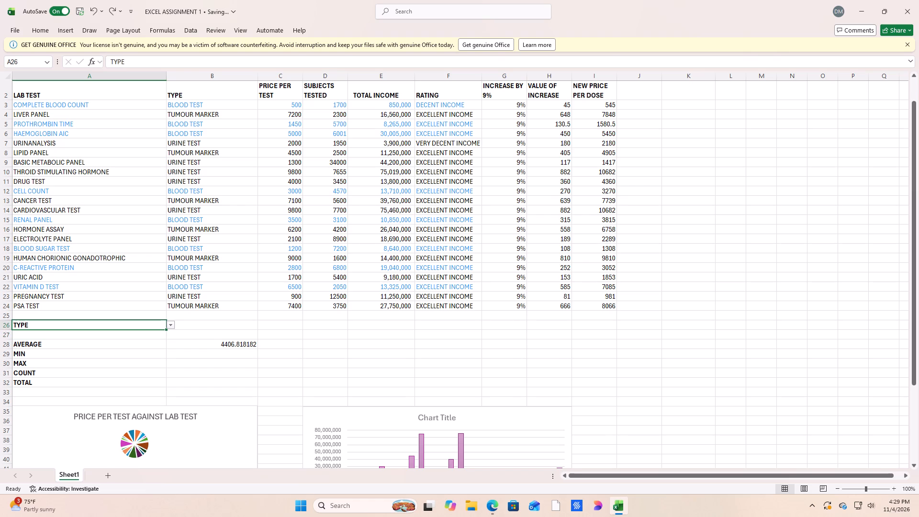
click(158, 326)
key(BackSpace)
Start a new formula-based conditional formatting rule for the data range A3:E24, leaving out the header row.
scroll(156, 259, up, 2)
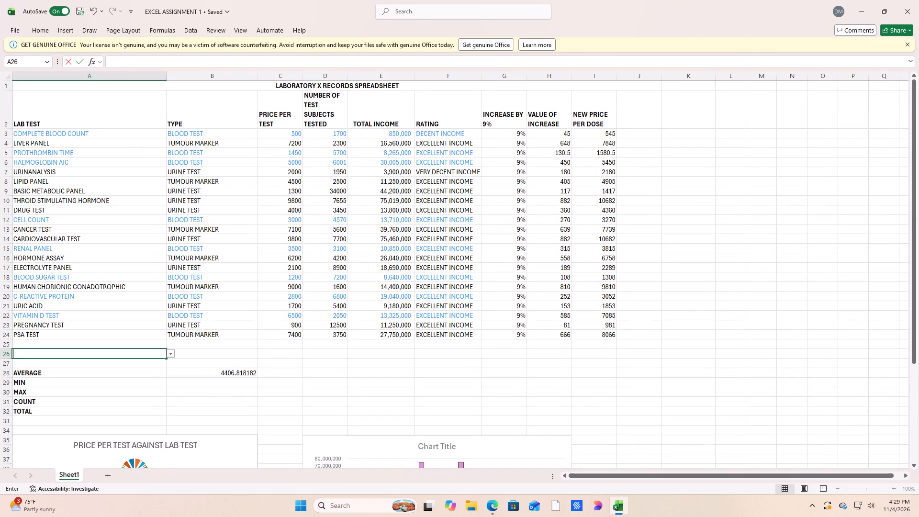
drag(58, 135, 65, 180)
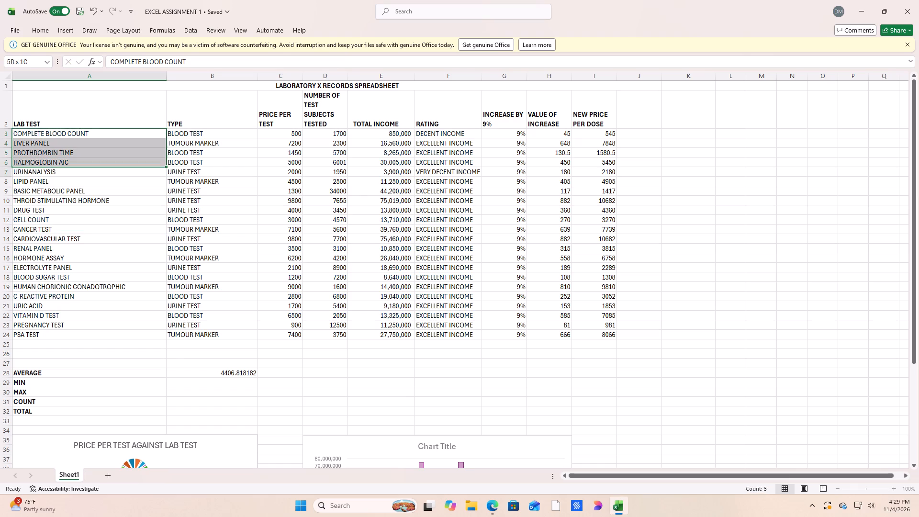
drag(65, 180, 110, 252)
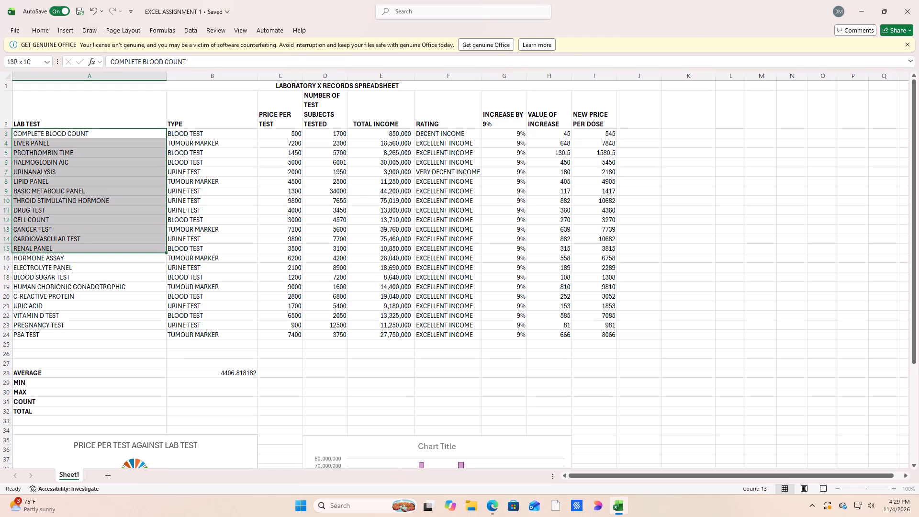
drag(110, 252, 112, 252)
drag(112, 252, 172, 332)
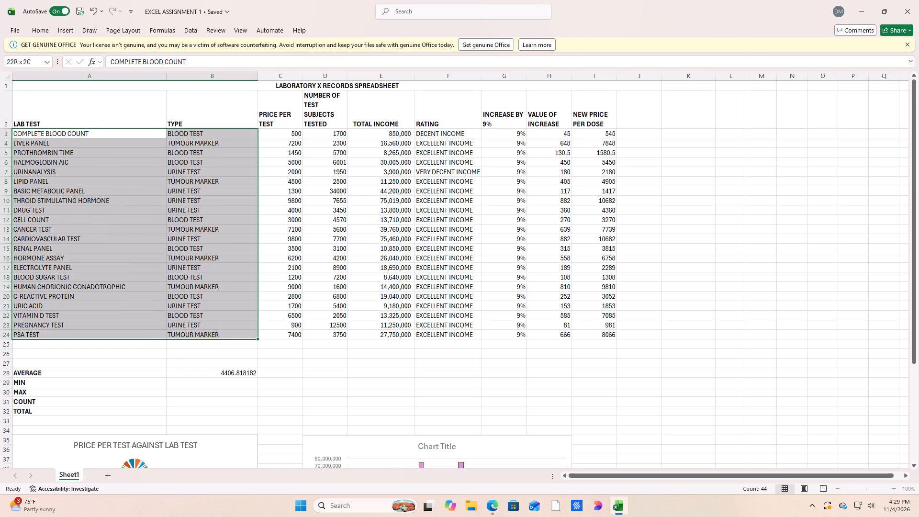
drag(172, 332, 369, 328)
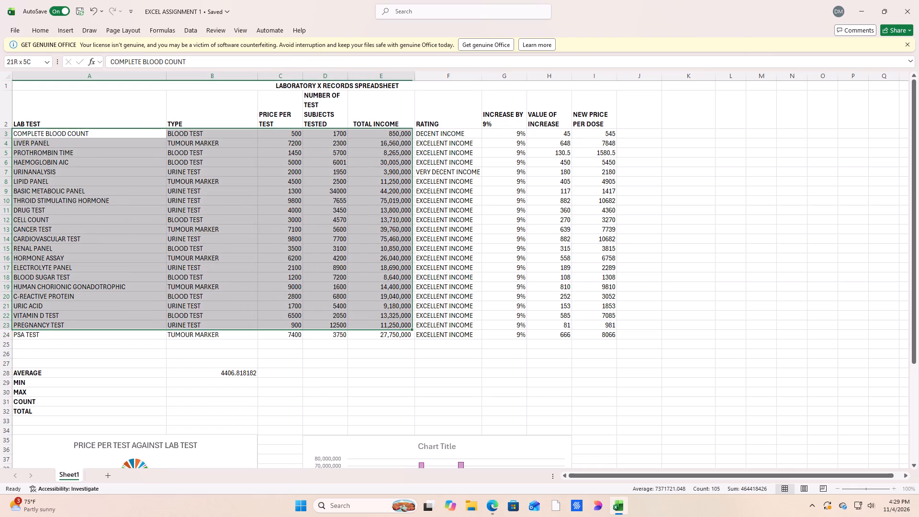
drag(369, 328, 372, 330)
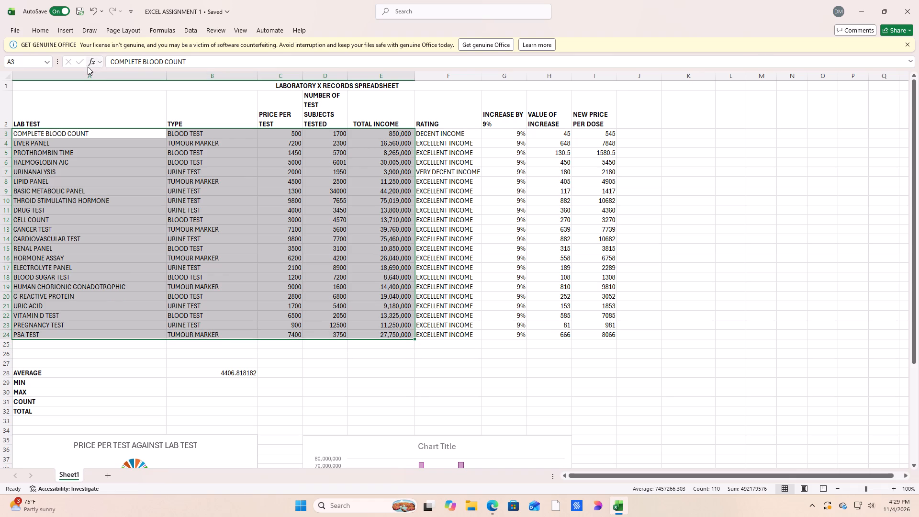
click(43, 30)
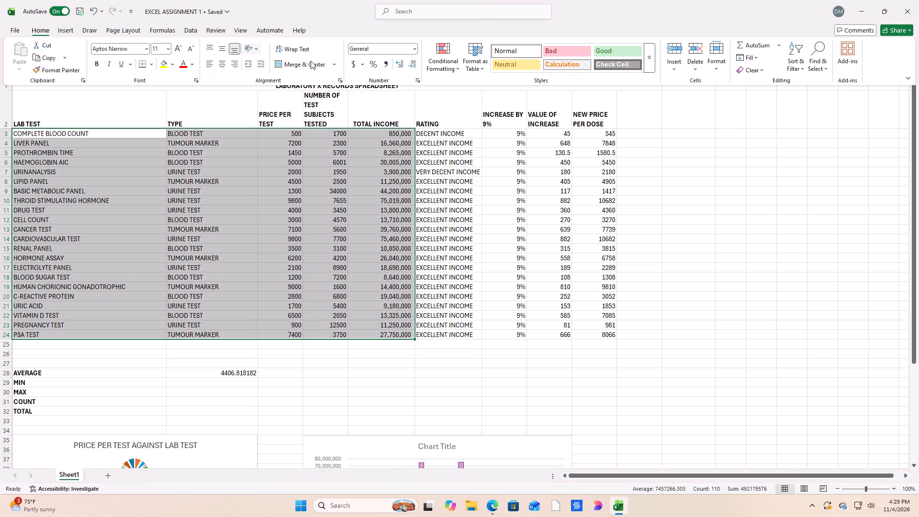
click(448, 55)
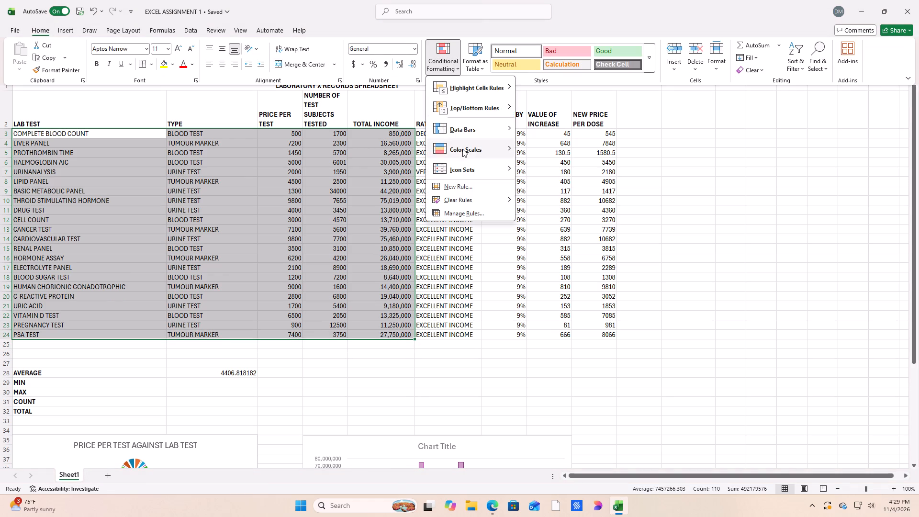
click(471, 190)
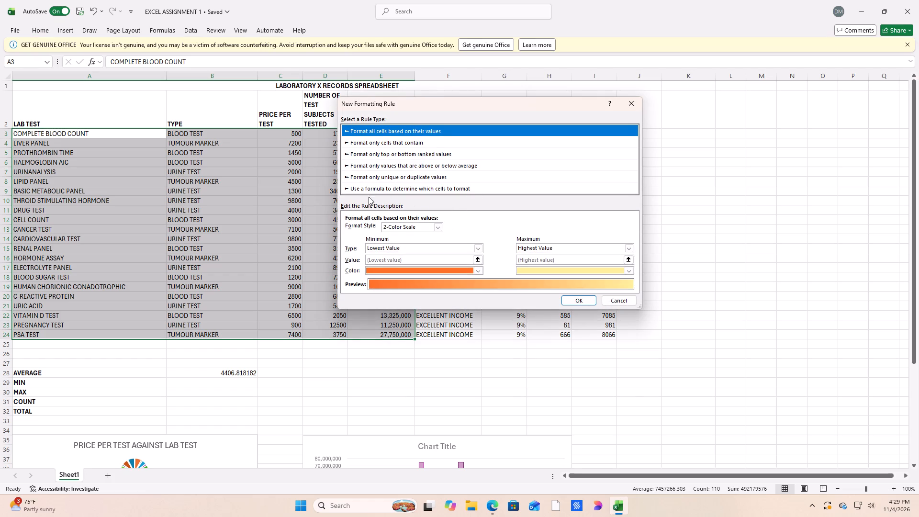
click(396, 186)
click(387, 231)
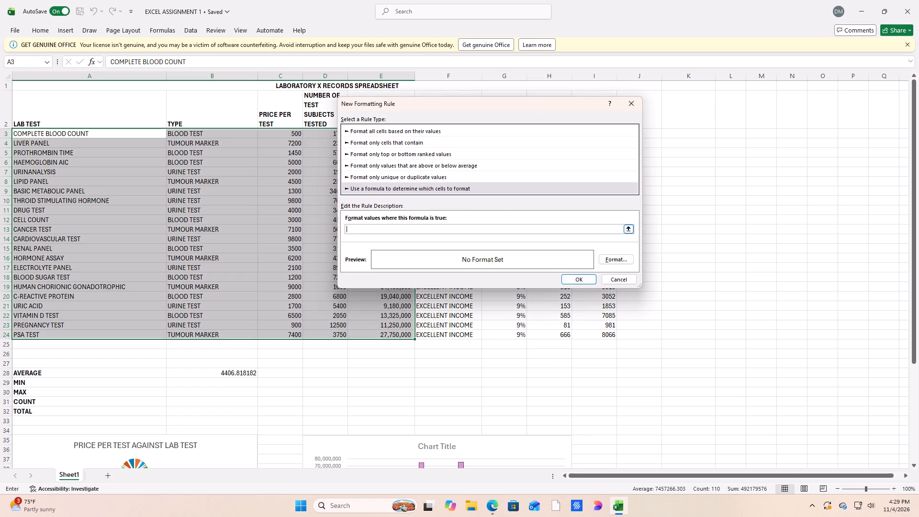
Begin the rule formula with the drop-down test =IF($A$26="PRICE PER TEST", referencing cell A26.
key(equal)
text(IF)
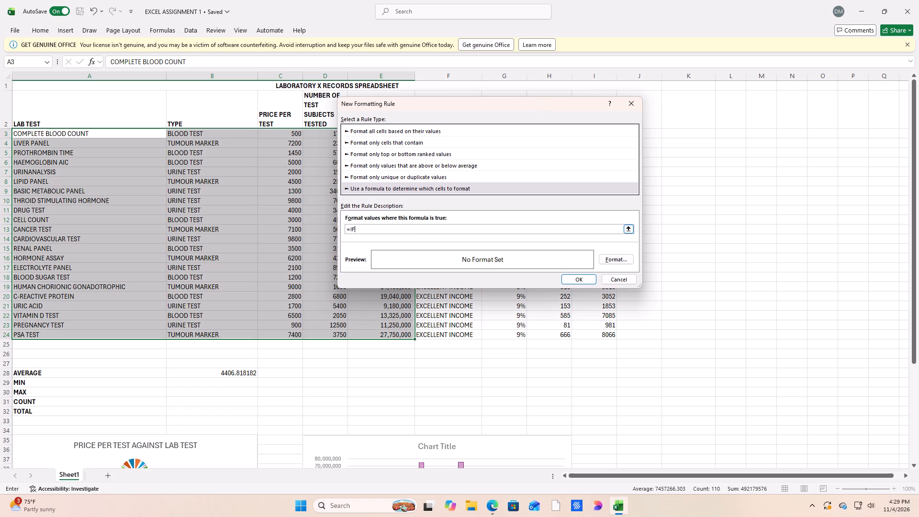
key(shift+parenleft)
click(112, 355)
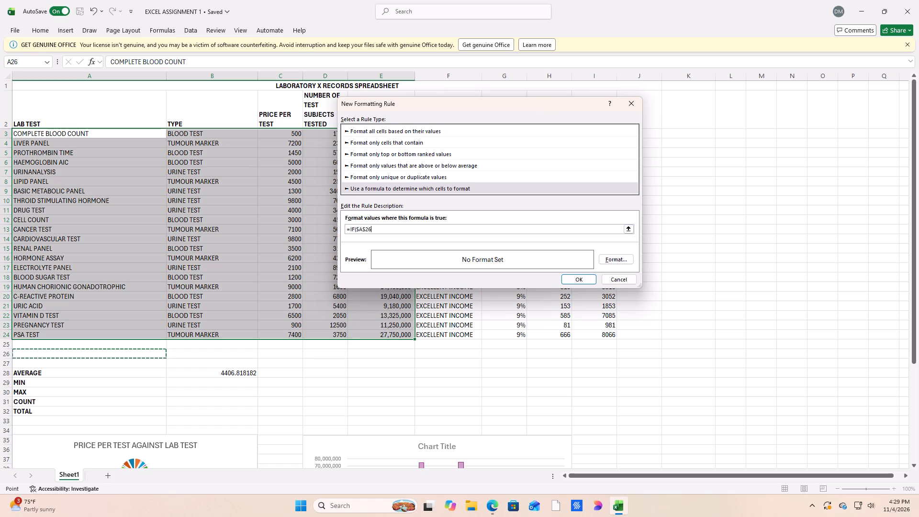
key(equal)
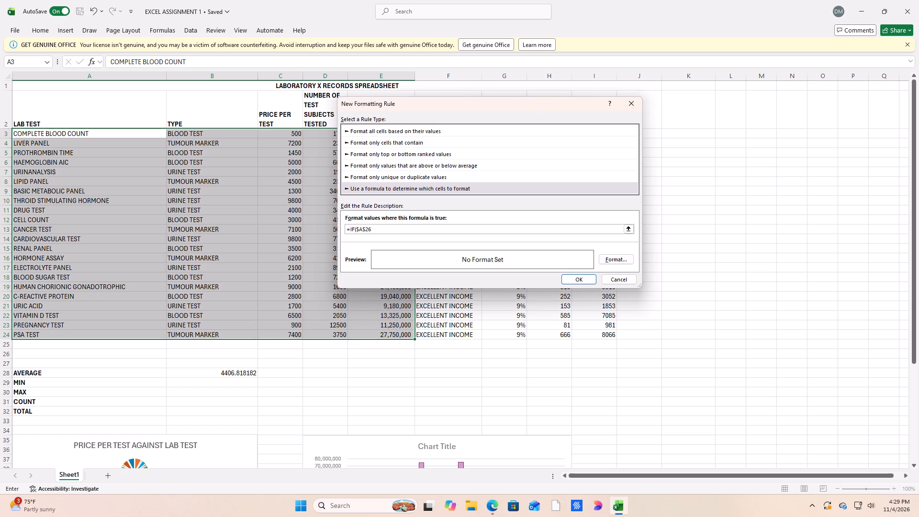
key(shift+quotedbl)
key(p)
key(r)
text(ICE)
key(space)
text(PER)
key(space)
text(TEST)
key(shift+quotedbl)
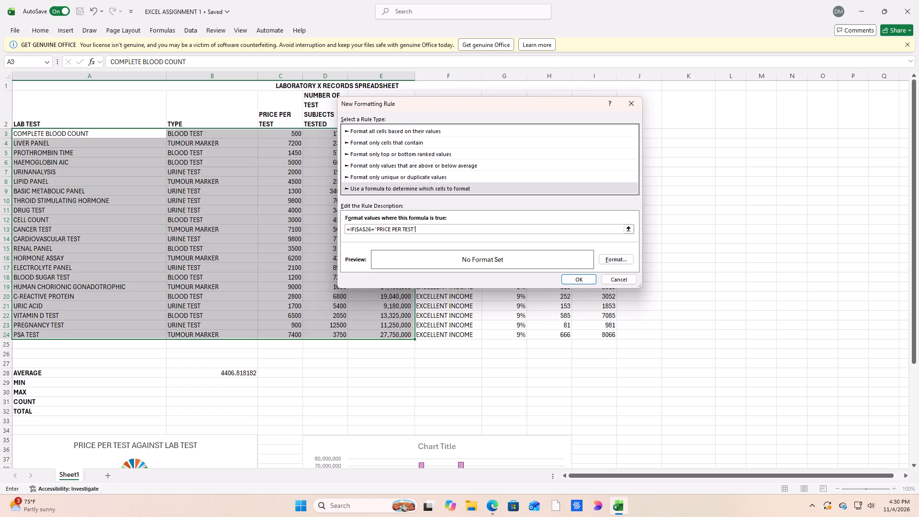
key(comma)
Complete the rule formula's price condition as $C3<2000, keeping column C absolute and the row relative.
click(274, 133)
click(430, 225)
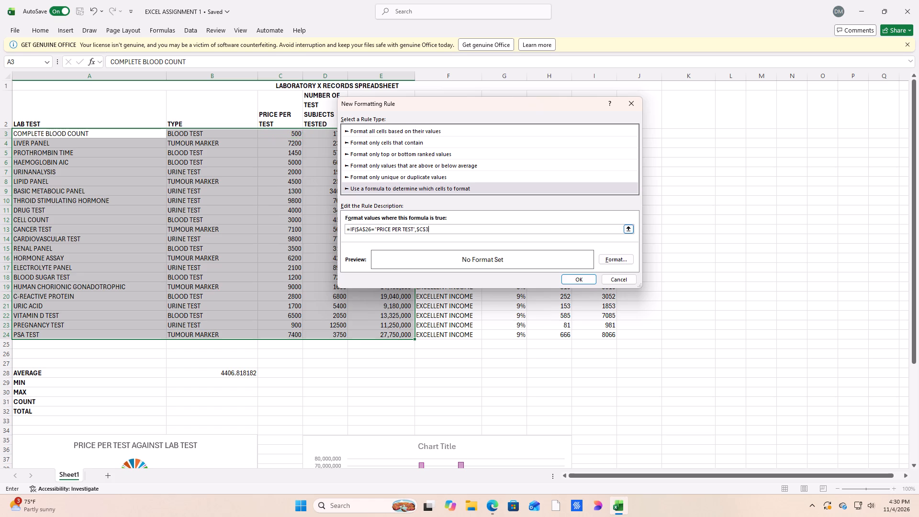
click(425, 228)
key(BackSpace)
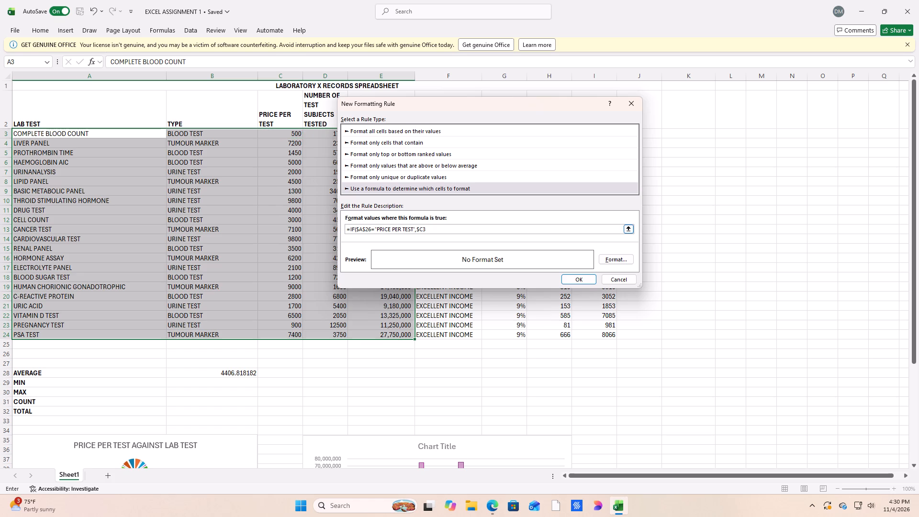
click(428, 227)
key(shift+less)
key(2)
text(000)
Copy the entire rule formula =IF($A$26="PRICE PER TEST",$C3<2000 for reuse.
key(ctrl+c)
key(ctrl+c)
drag(442, 231, 387, 225)
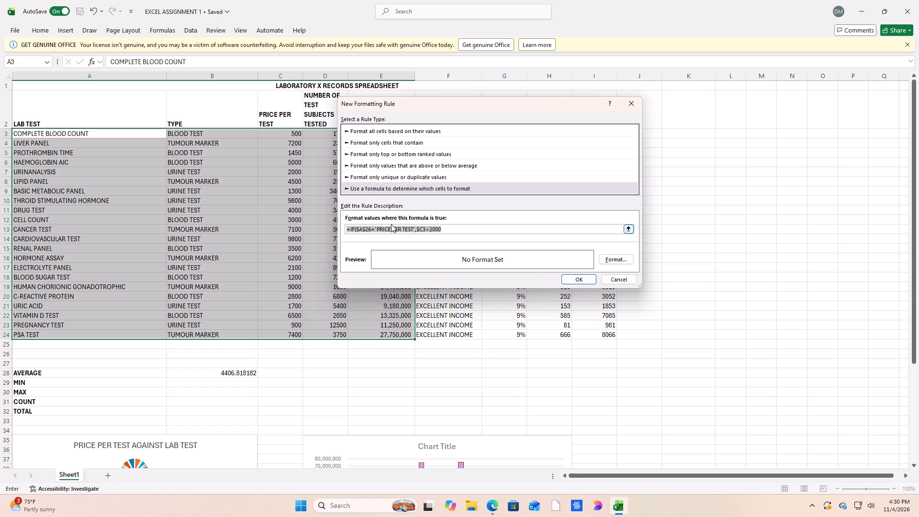
key(ctrl+c)
key(ctrl+c)
key(ctrl+c)
key(ctrl+c)
key(ctrl+c)
key(ctrl+c)
Give the below-2000 rule a dark blue fill and apply it to A3:E24.
click(623, 257)
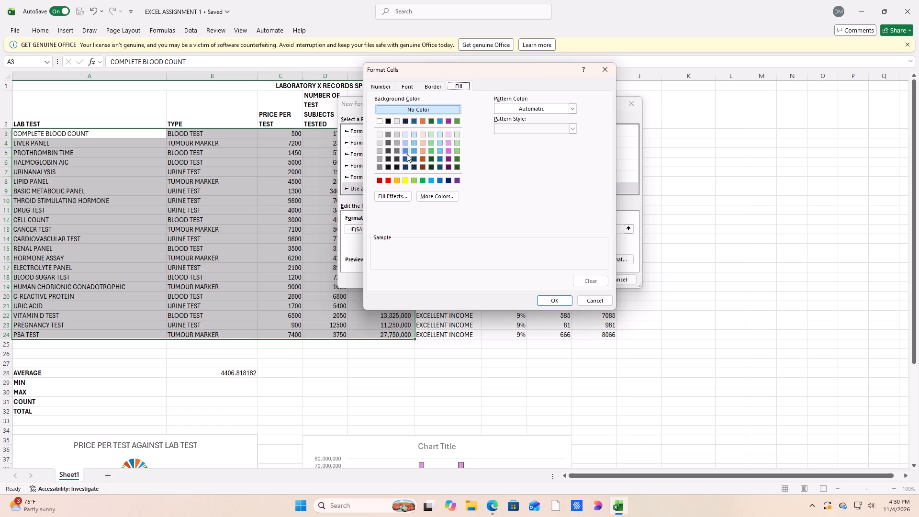
click(405, 157)
click(563, 301)
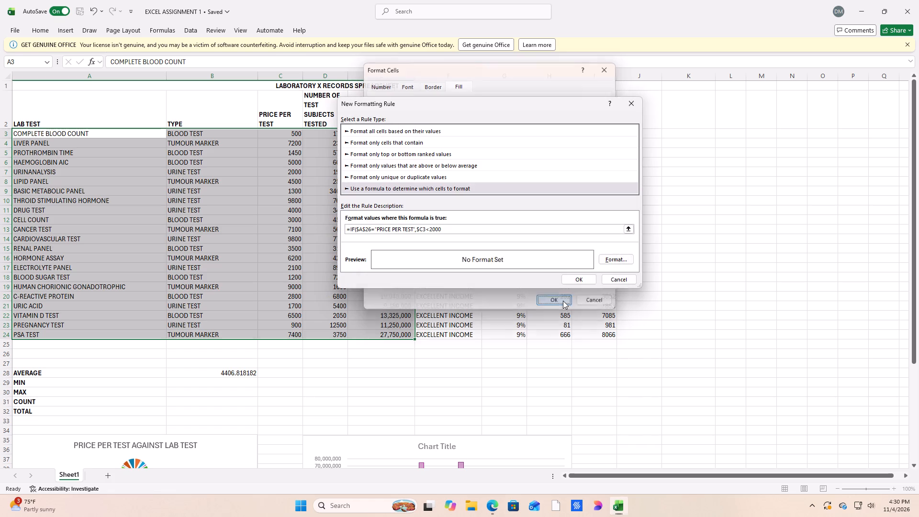
click(577, 278)
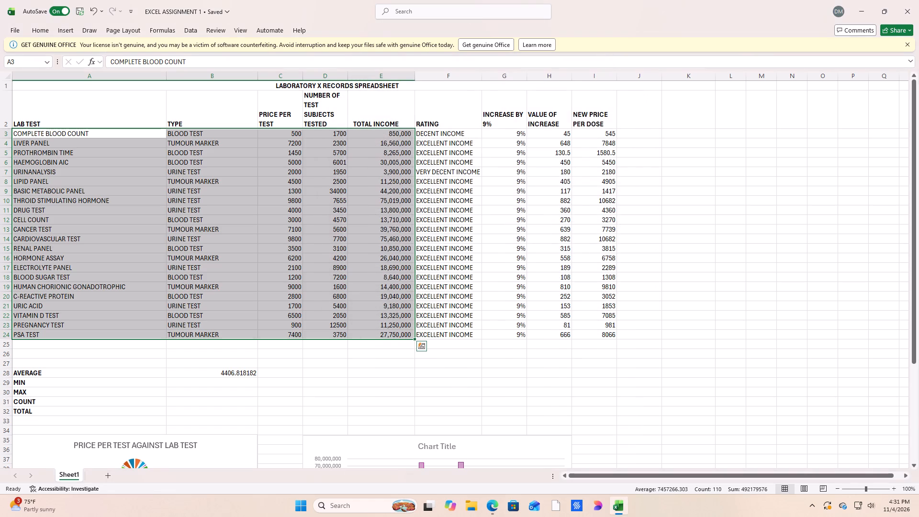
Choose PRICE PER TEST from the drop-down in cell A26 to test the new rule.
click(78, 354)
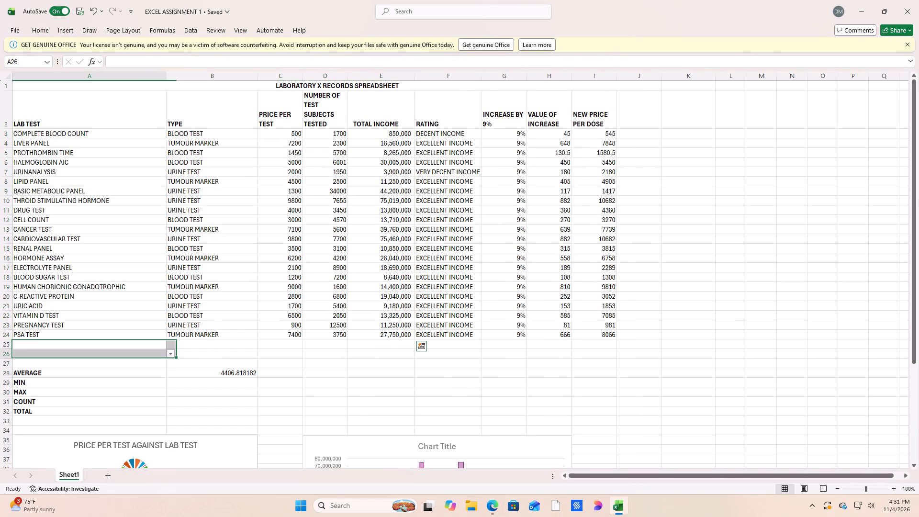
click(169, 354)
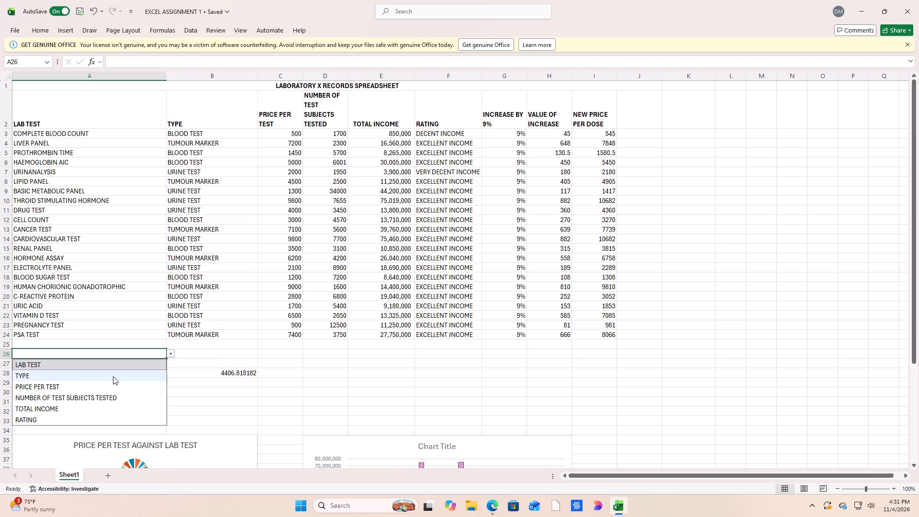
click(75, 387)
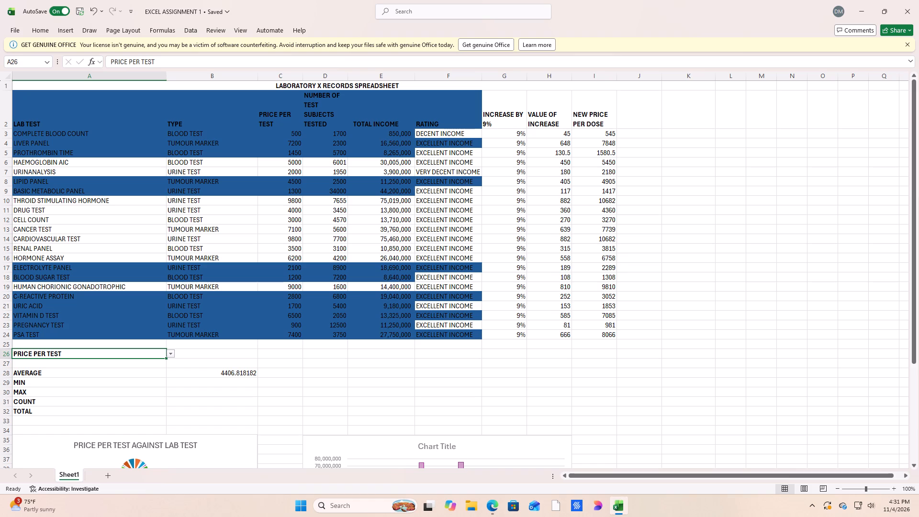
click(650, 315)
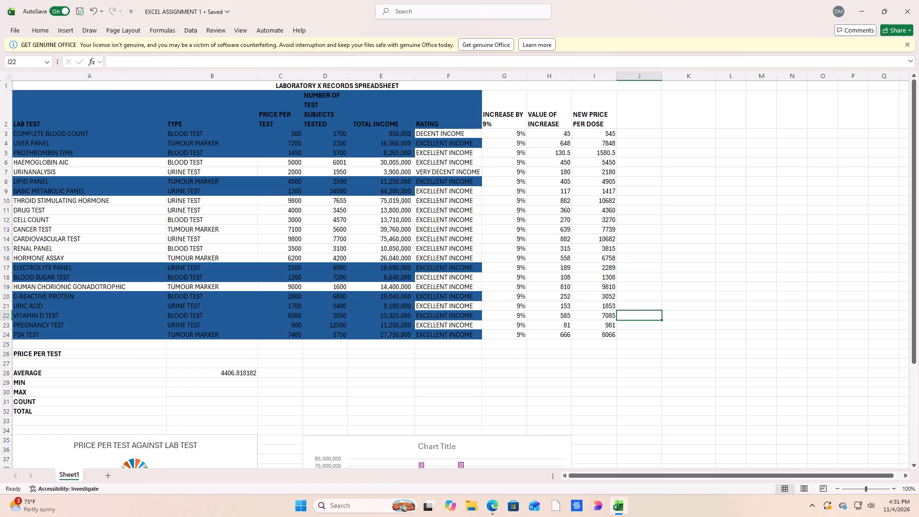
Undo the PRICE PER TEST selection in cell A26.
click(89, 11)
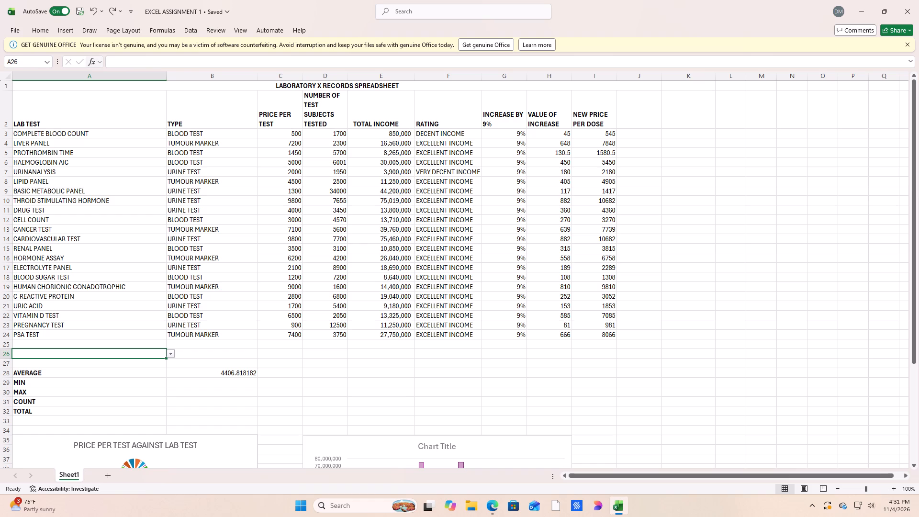
Start another formula-based conditional formatting rule for the data range A3:E24.
drag(24, 132, 360, 205)
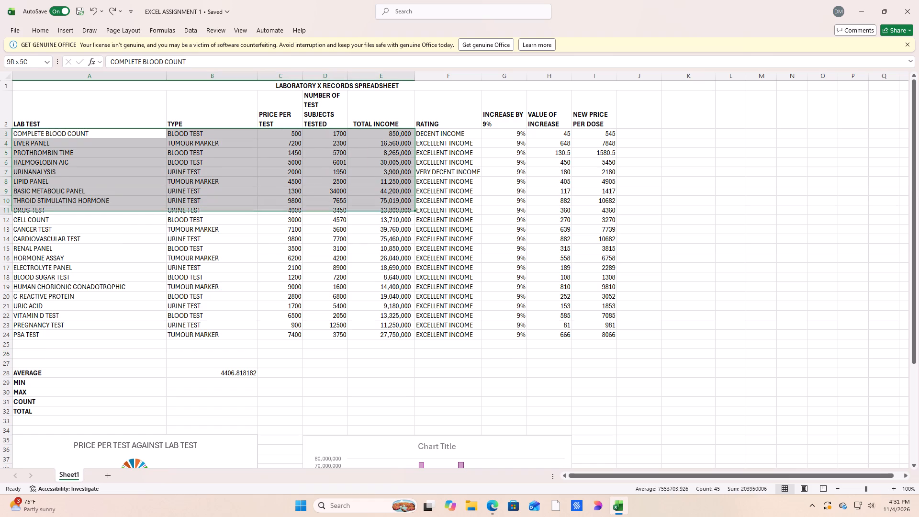
drag(360, 205, 366, 334)
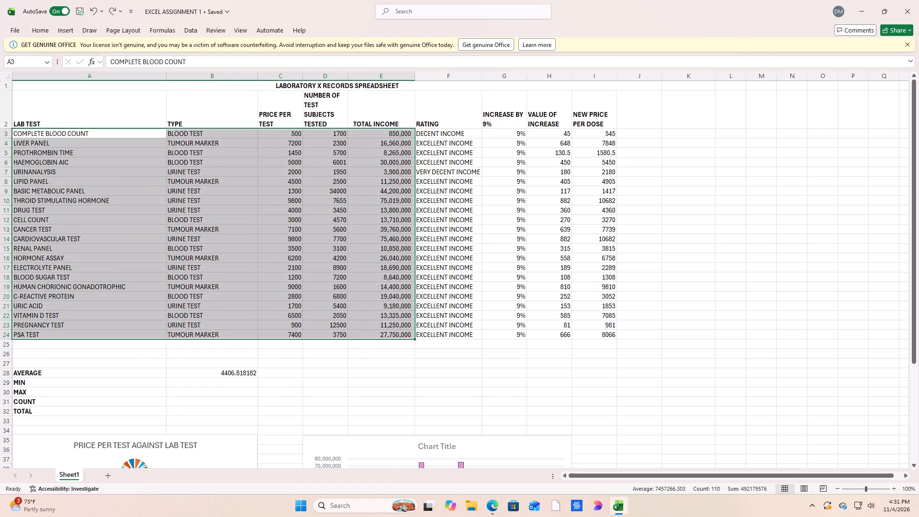
click(44, 30)
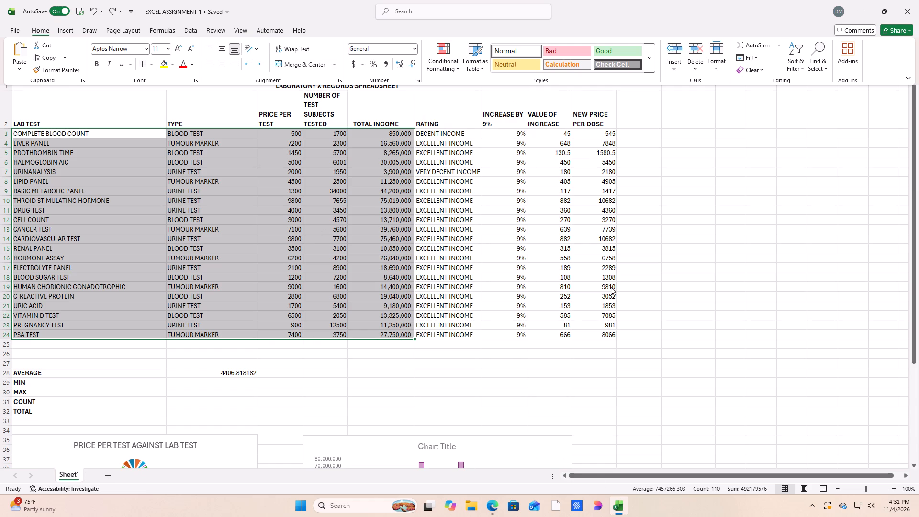
click(445, 64)
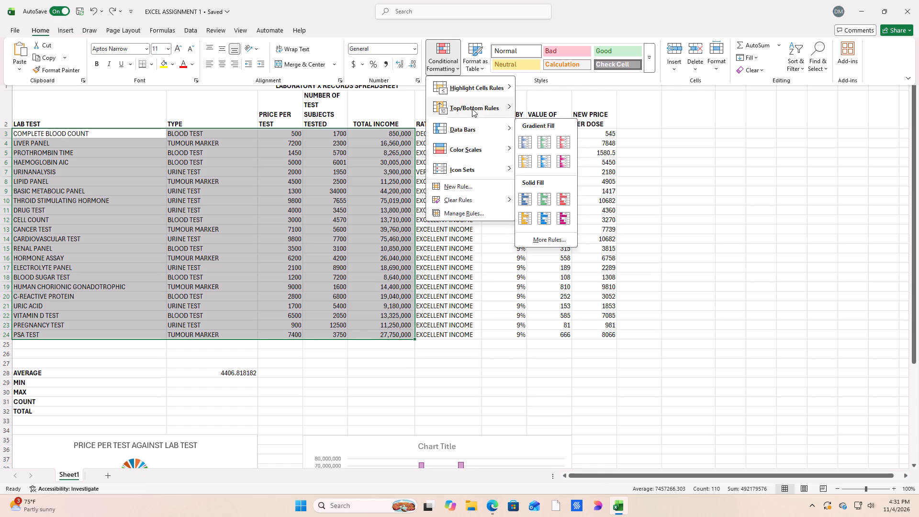
click(472, 187)
click(426, 177)
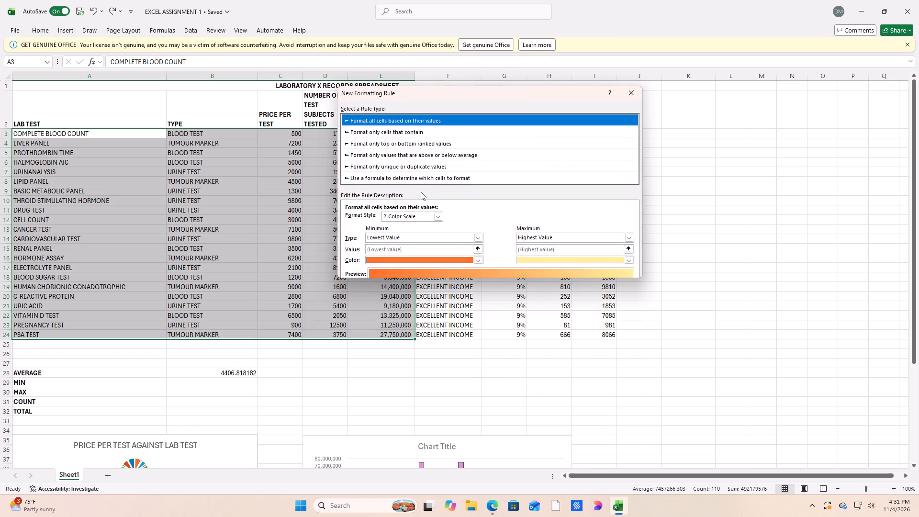
click(407, 217)
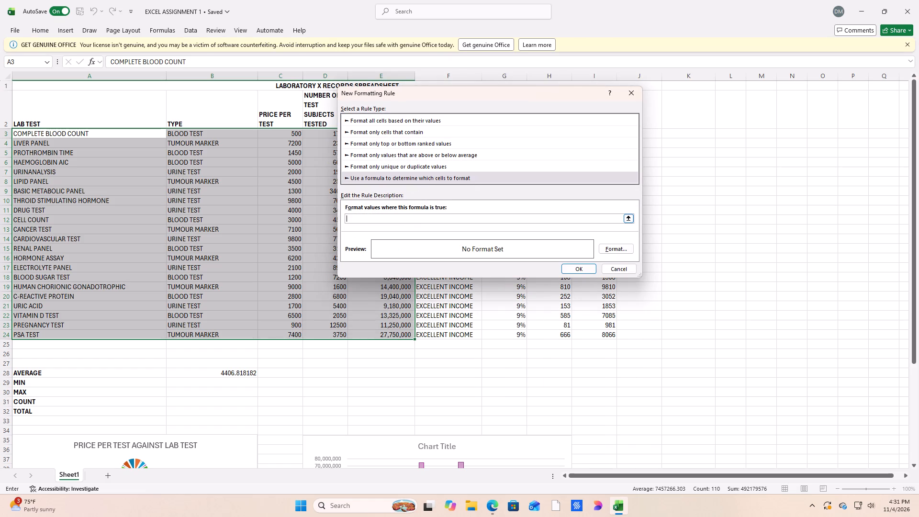
Reuse the copied formula in the new rule, changing its price condition to $C3<=2000.
key(ctrl+v)
click(428, 219)
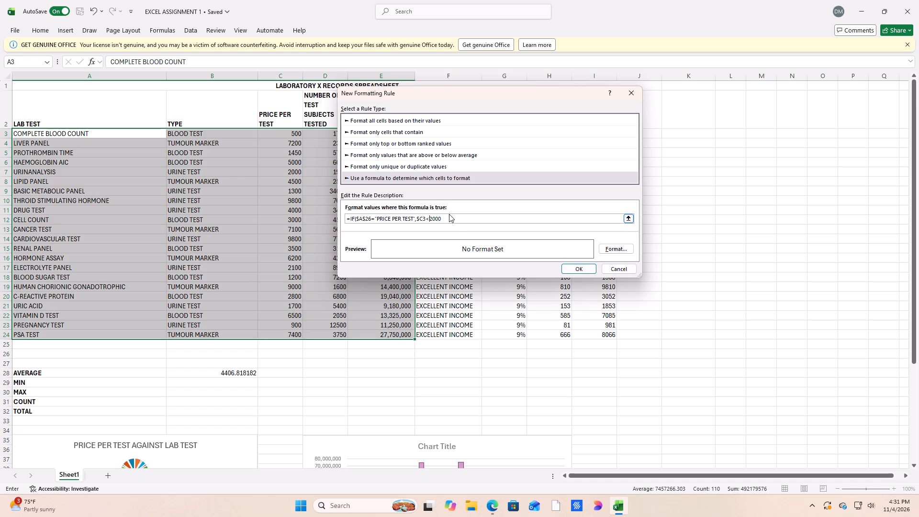
key(BackSpace)
key(shift+less)
key(equal)
Give the $C3<=2000 rule a dark blue fill and apply it to A3:E24.
click(607, 248)
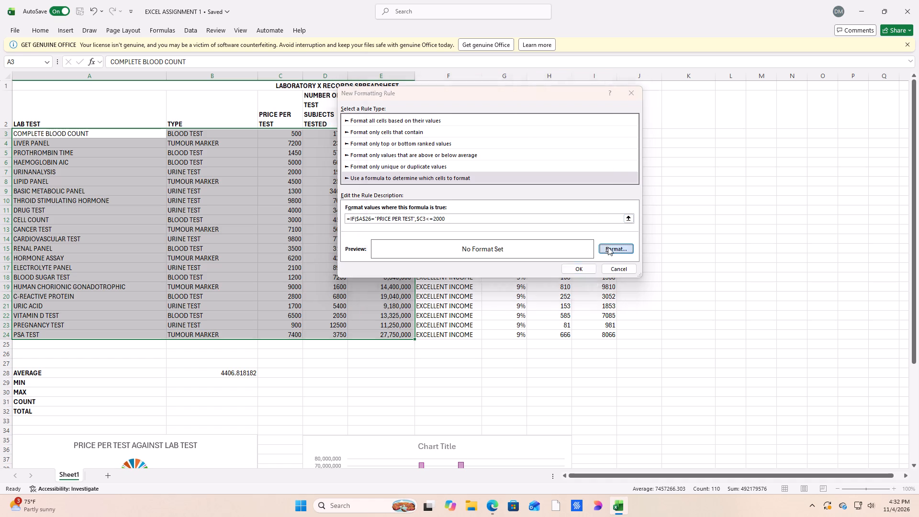
click(405, 146)
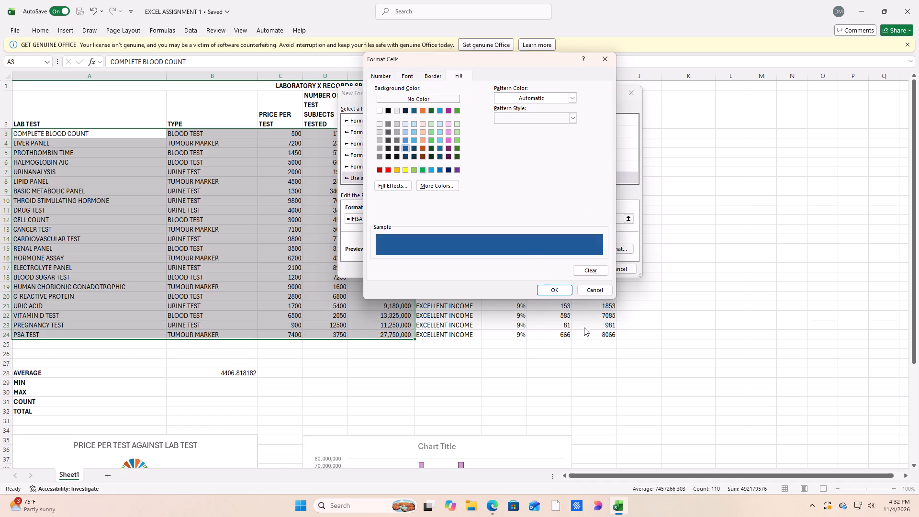
click(551, 288)
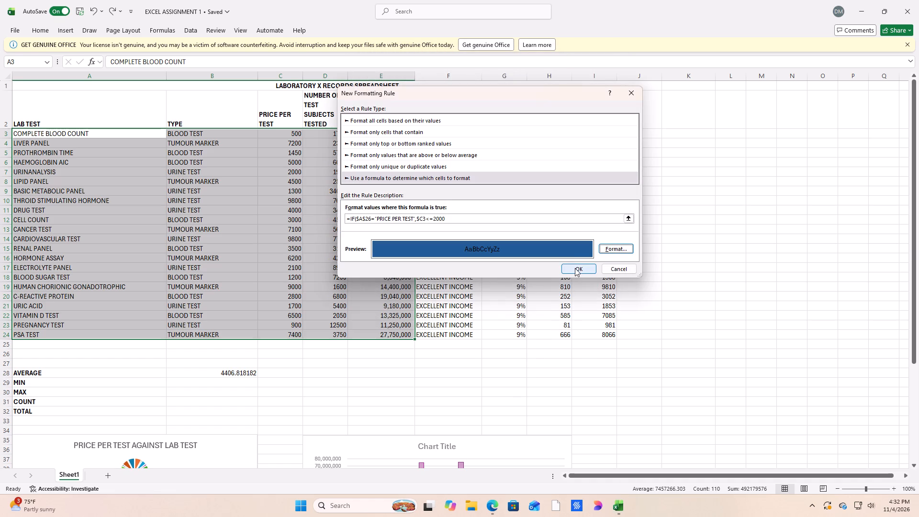
click(575, 268)
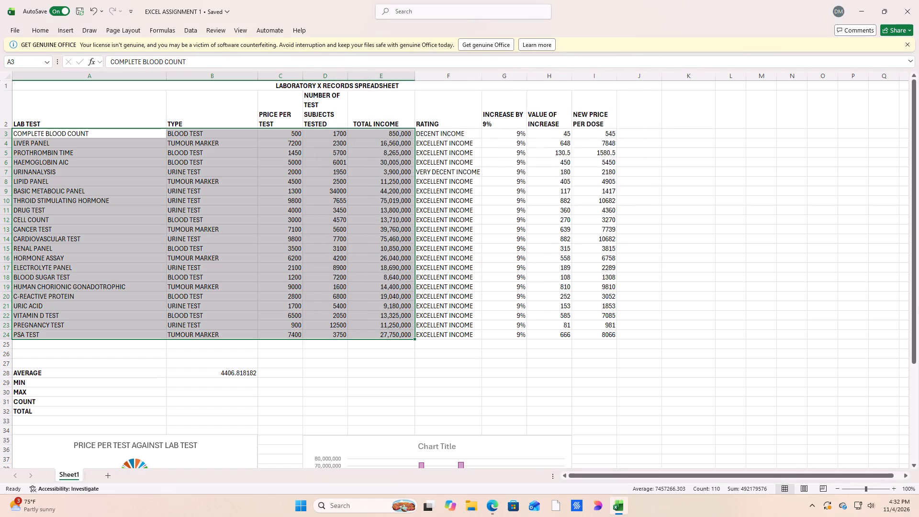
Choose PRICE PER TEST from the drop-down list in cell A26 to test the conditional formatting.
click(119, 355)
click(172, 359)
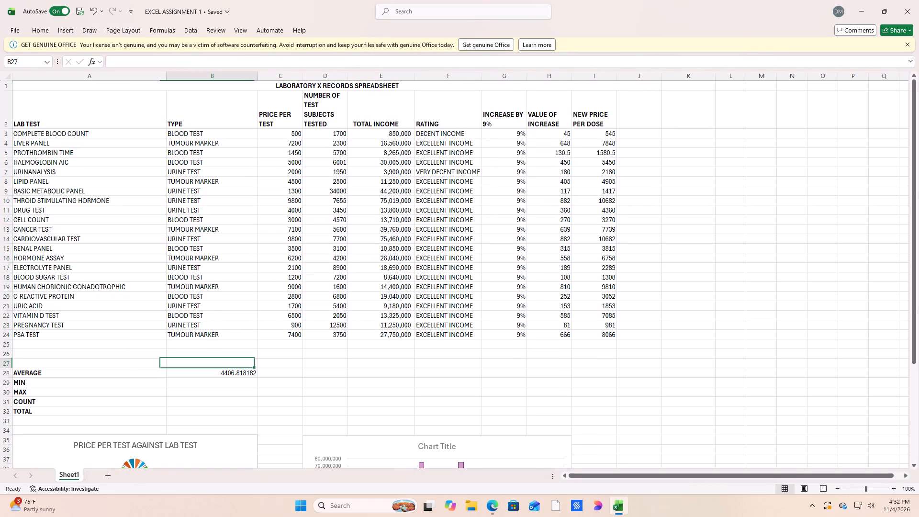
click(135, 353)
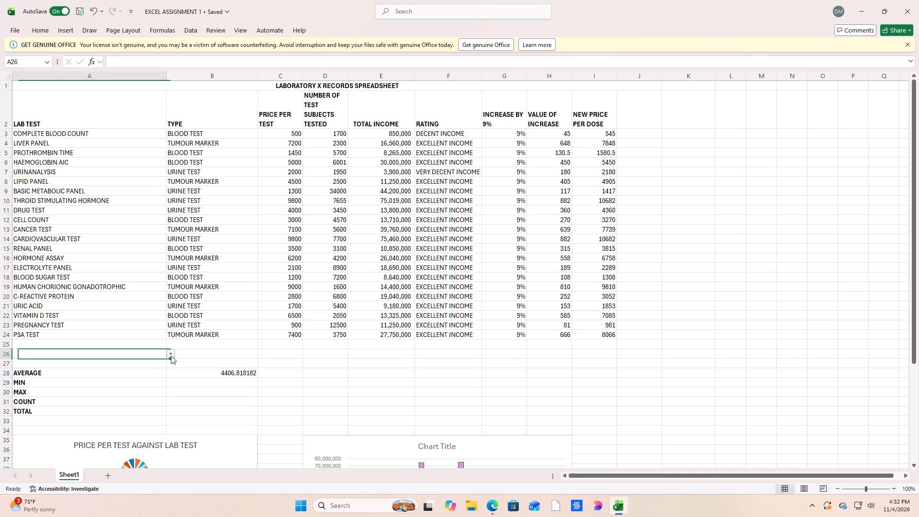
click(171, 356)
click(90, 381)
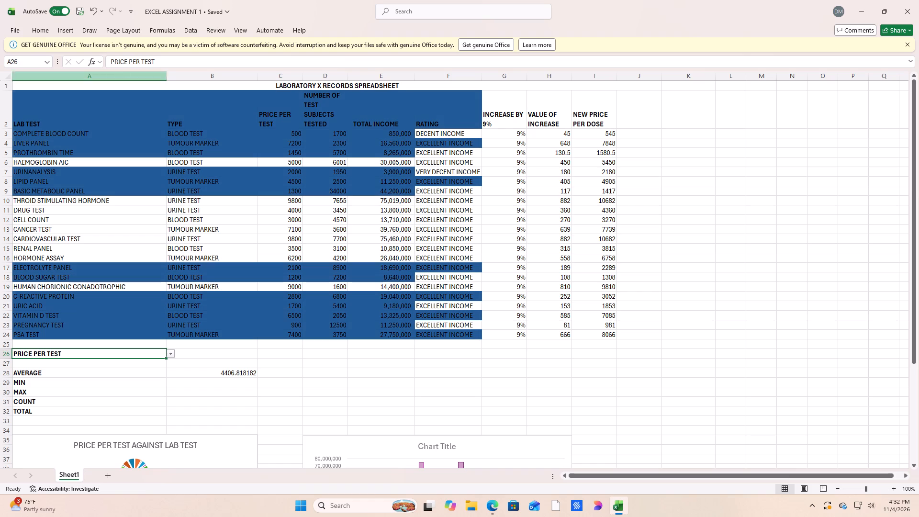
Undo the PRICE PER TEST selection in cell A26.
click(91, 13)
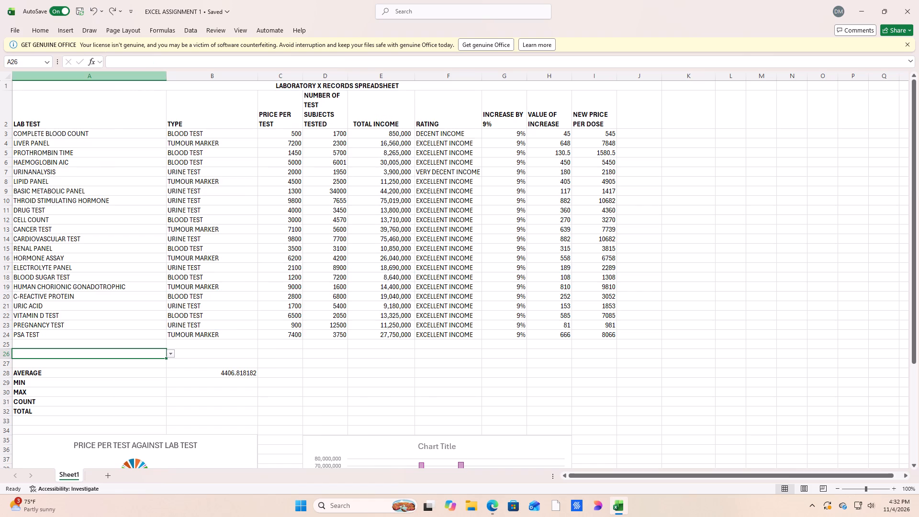
Start a new formula-based conditional formatting rule for the data range A3:F24, including the RATING column.
drag(24, 135, 358, 245)
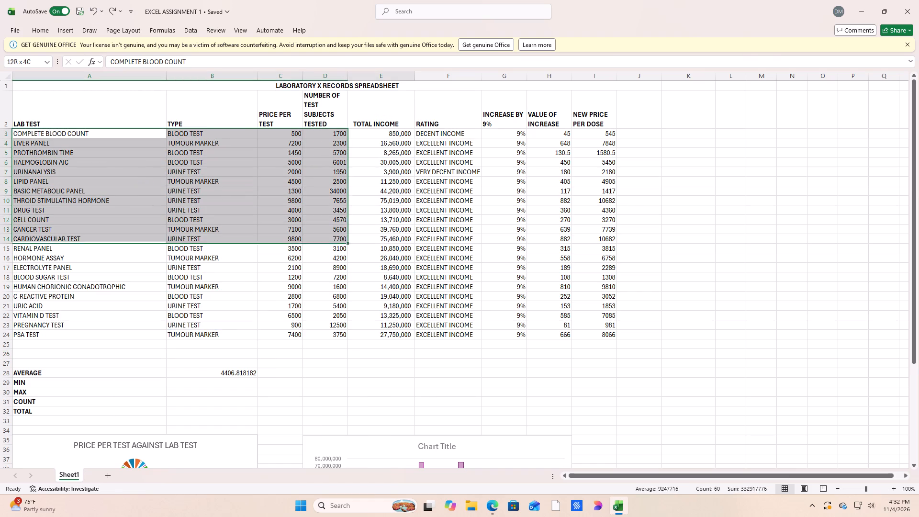
drag(358, 245, 414, 337)
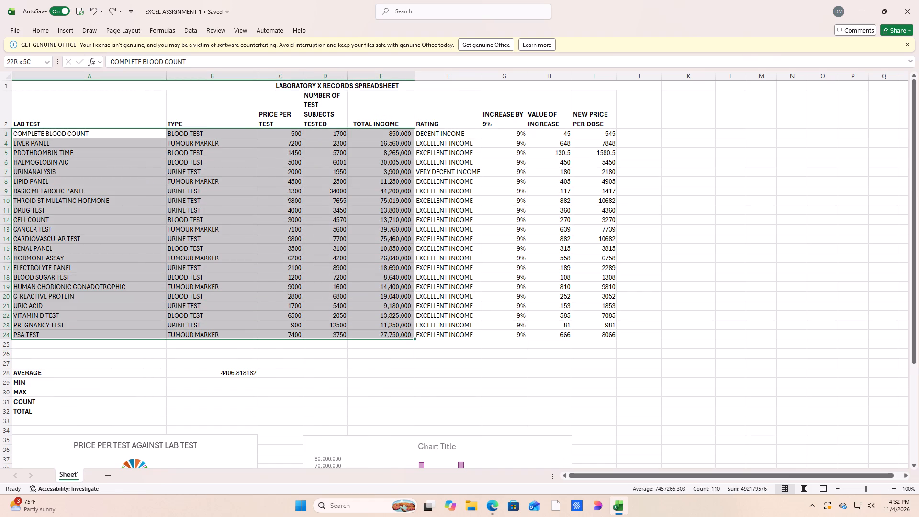
drag(414, 337, 469, 335)
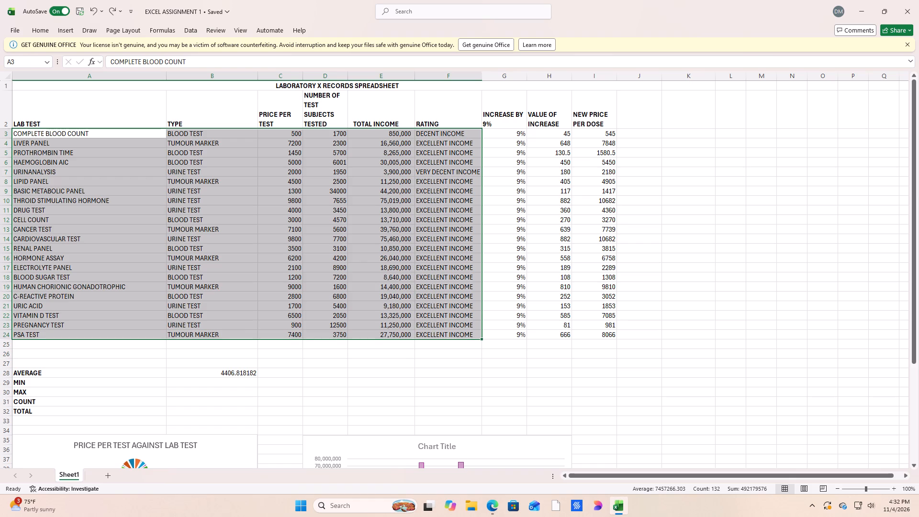
click(48, 28)
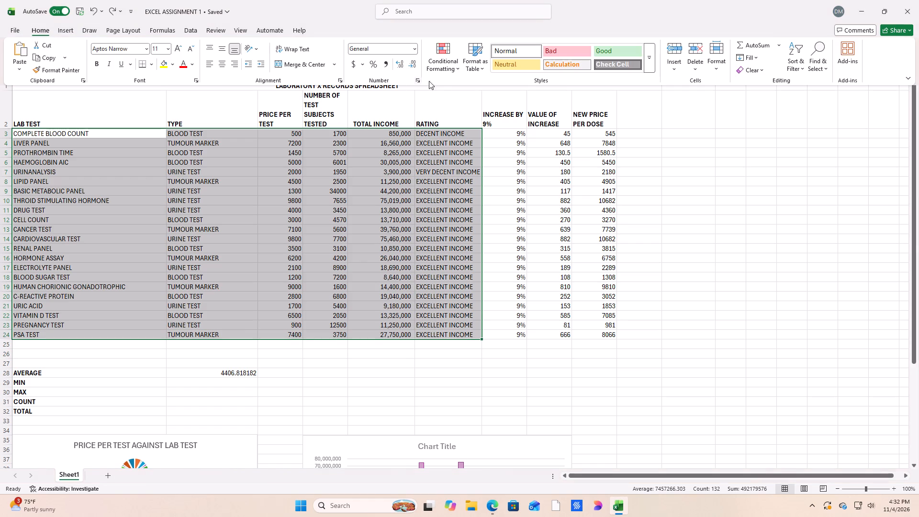
click(445, 56)
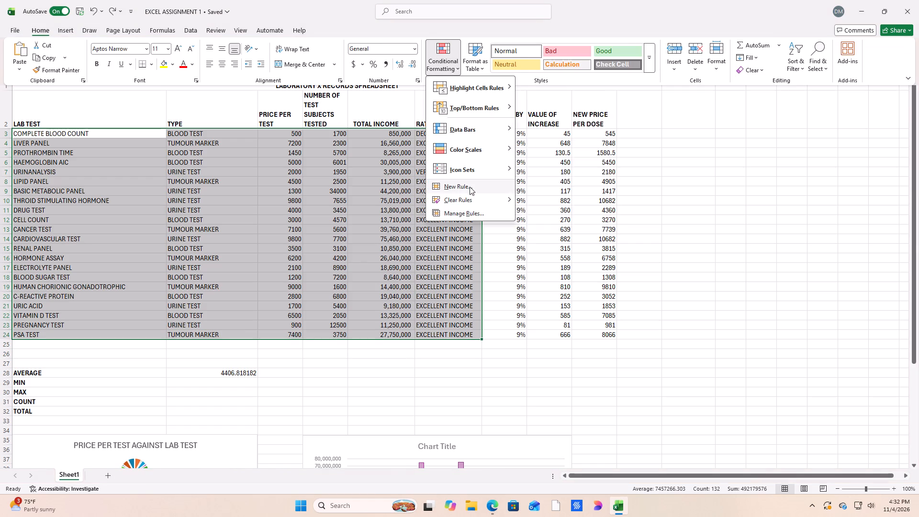
click(470, 187)
click(395, 168)
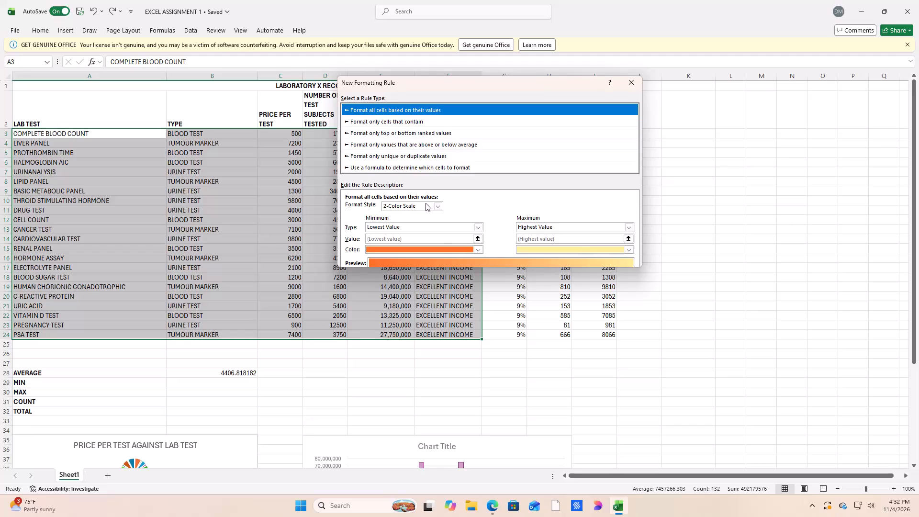
click(462, 208)
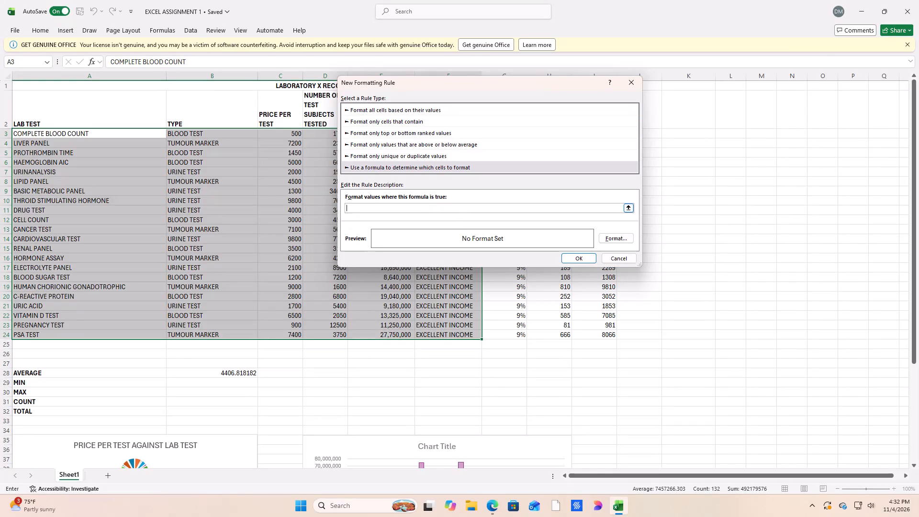
Reuse the copied formula in the new rule, changing its price condition to $C3=<2000.
key(ctrl+v)
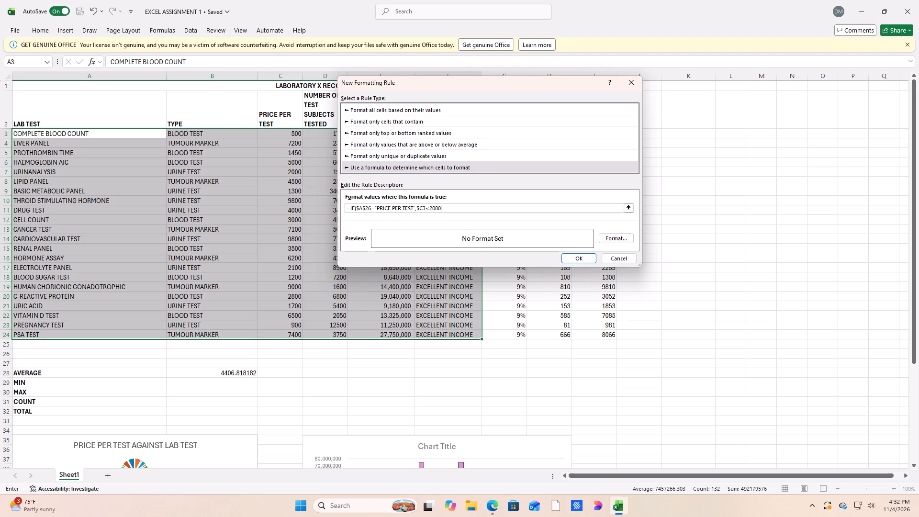
click(425, 208)
key(equal)
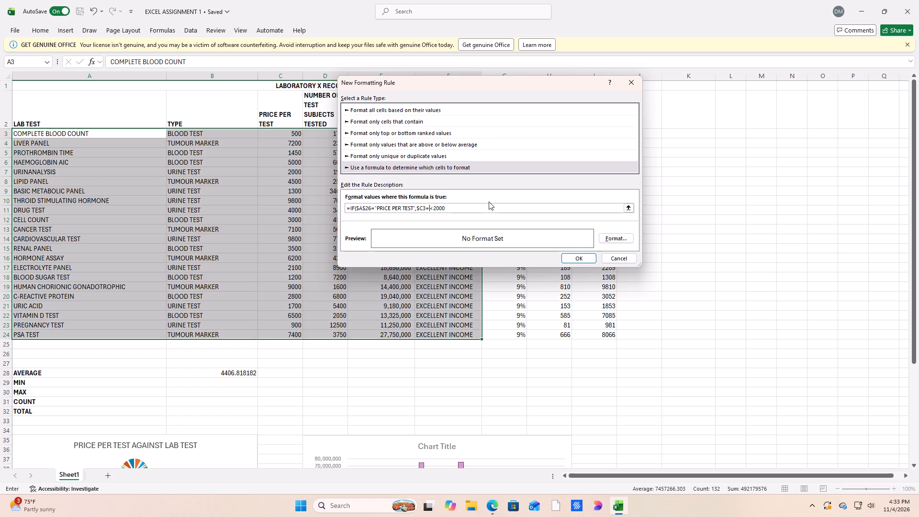
Give the new rule a dark blue fill and try to apply it to A3:F24.
click(616, 238)
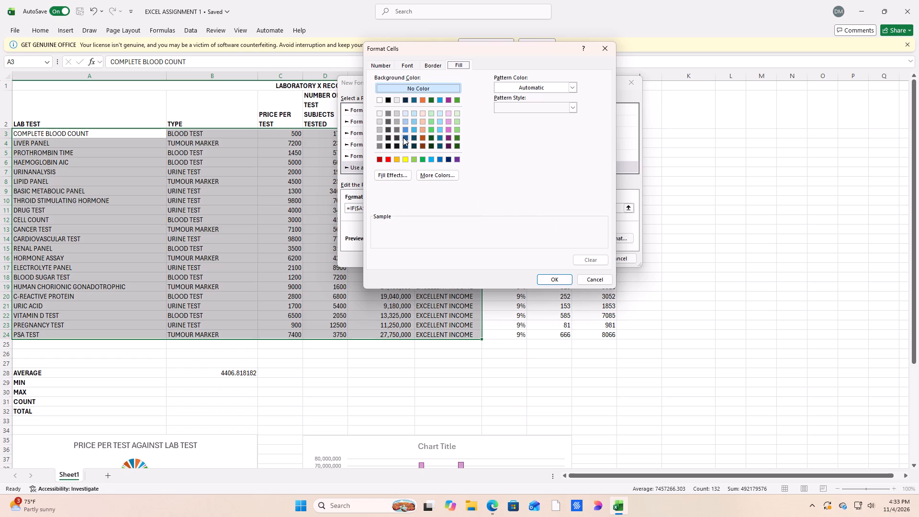
click(403, 137)
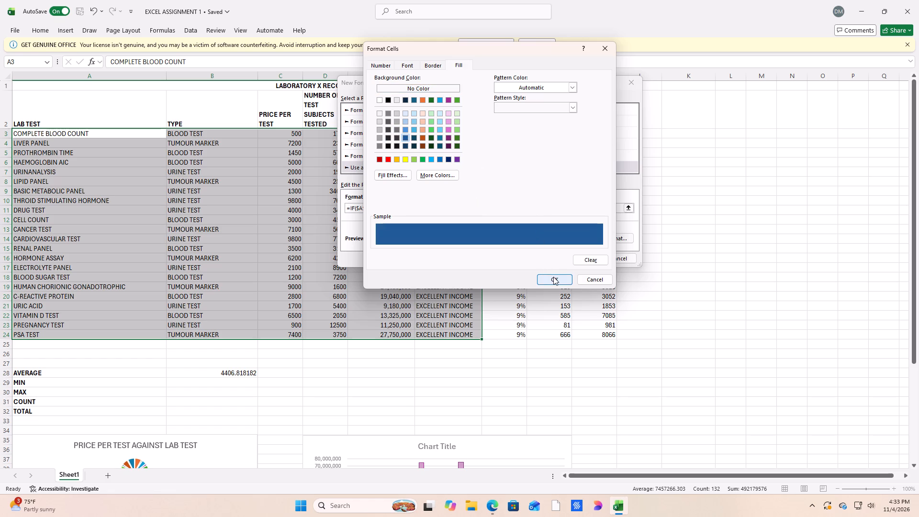
click(556, 280)
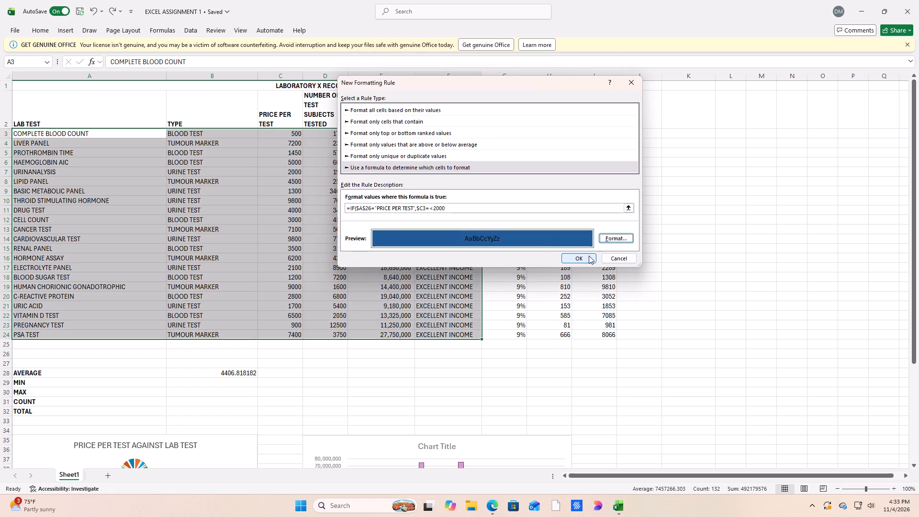
click(580, 257)
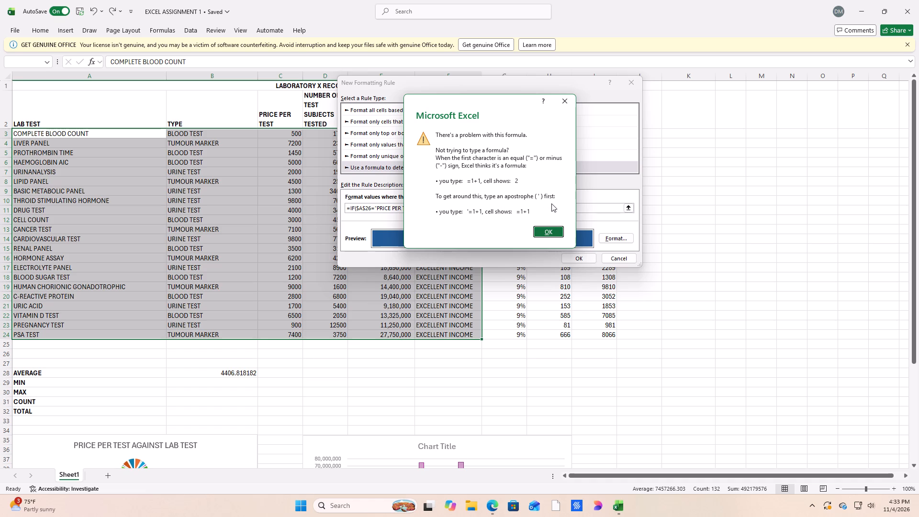
click(569, 99)
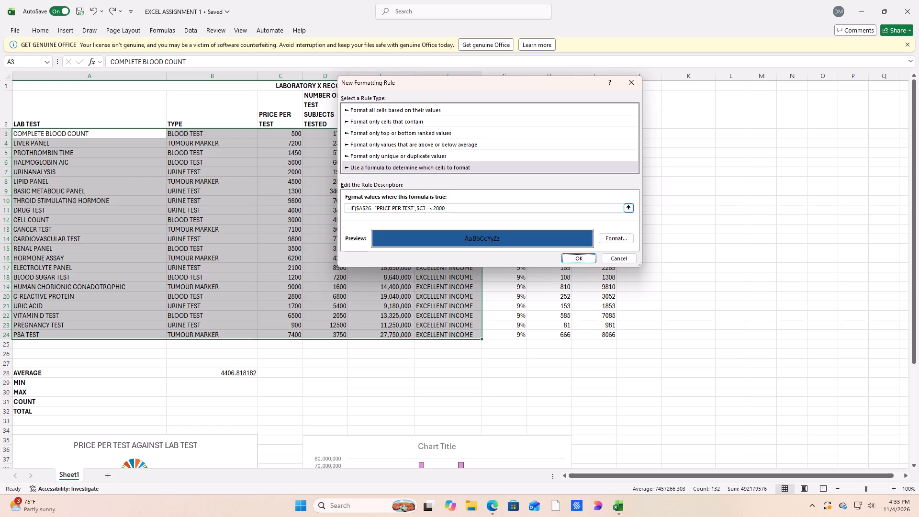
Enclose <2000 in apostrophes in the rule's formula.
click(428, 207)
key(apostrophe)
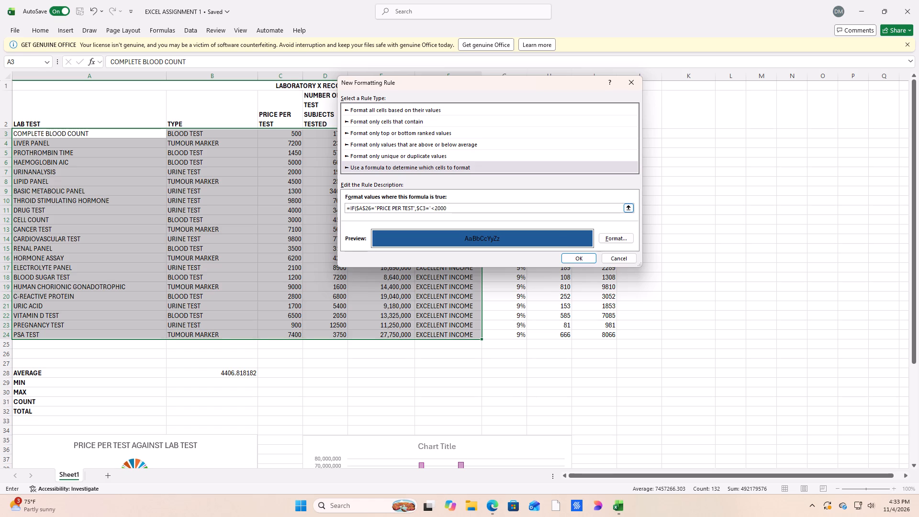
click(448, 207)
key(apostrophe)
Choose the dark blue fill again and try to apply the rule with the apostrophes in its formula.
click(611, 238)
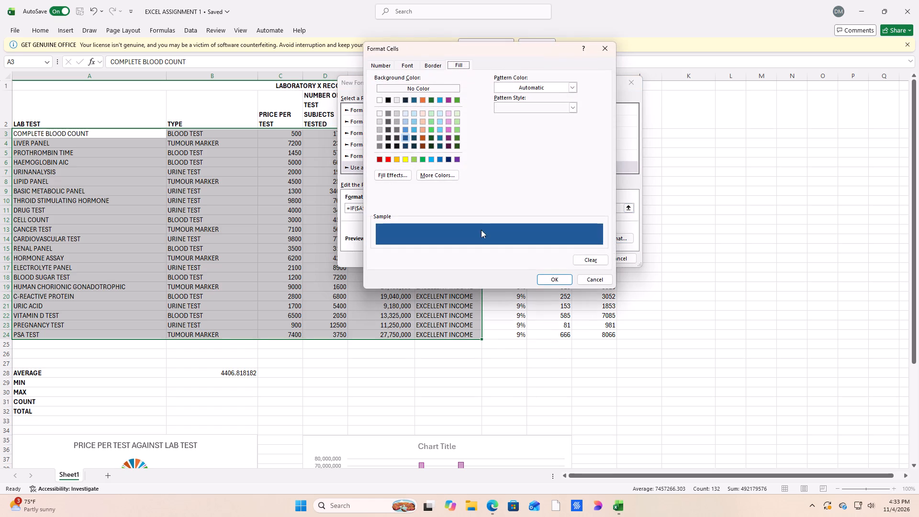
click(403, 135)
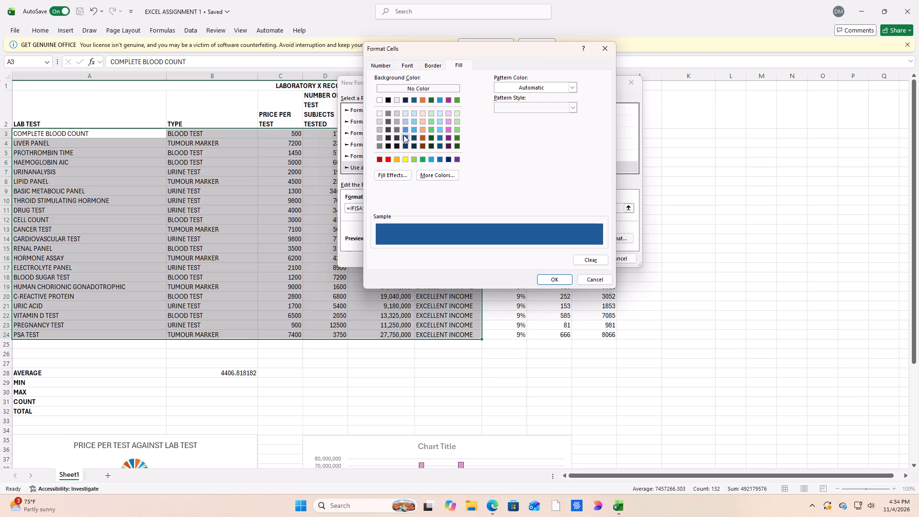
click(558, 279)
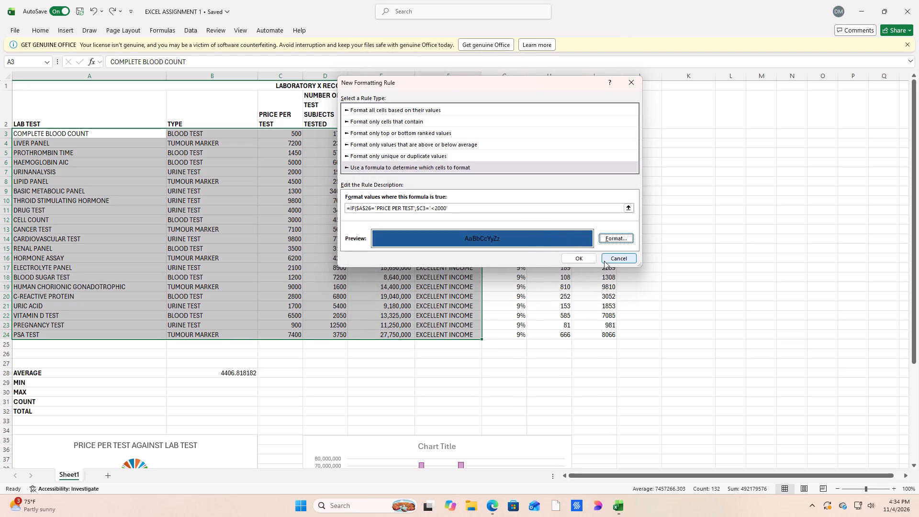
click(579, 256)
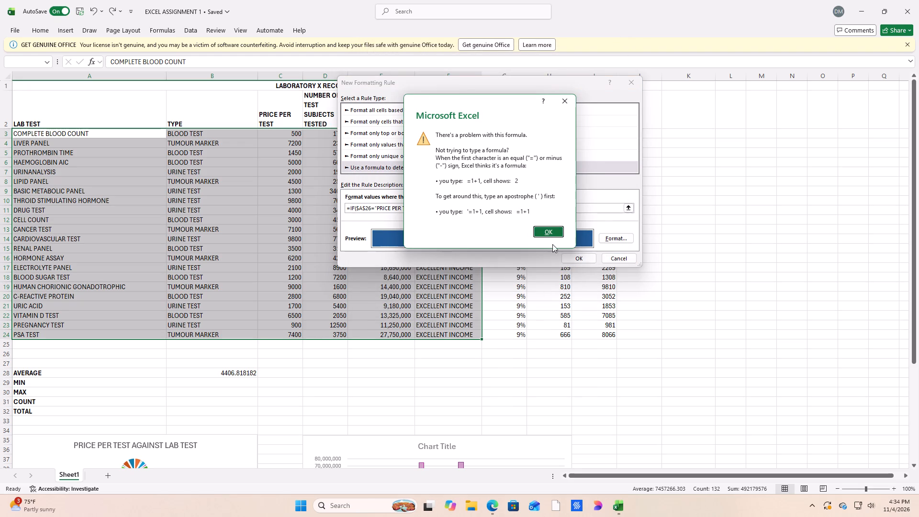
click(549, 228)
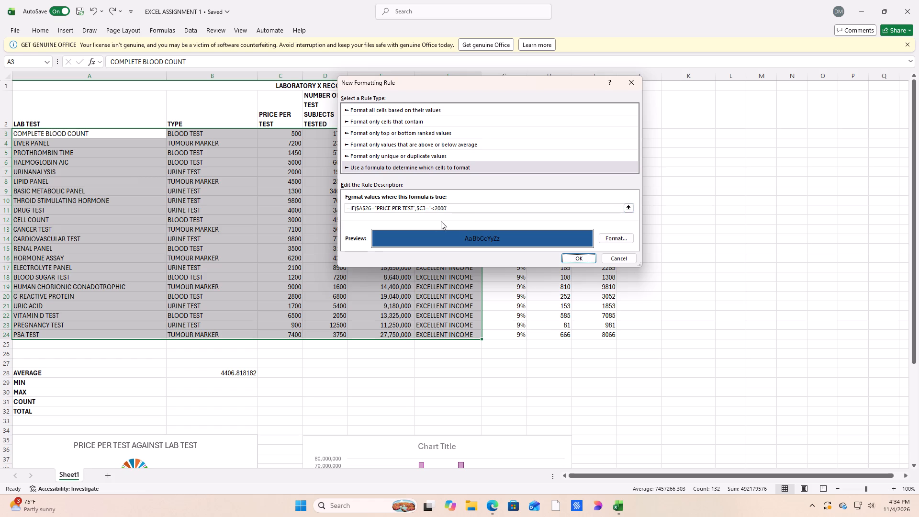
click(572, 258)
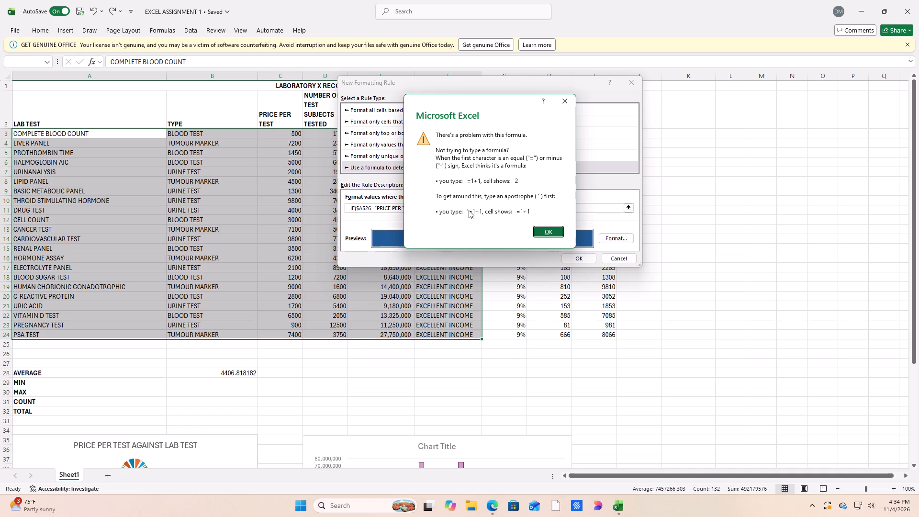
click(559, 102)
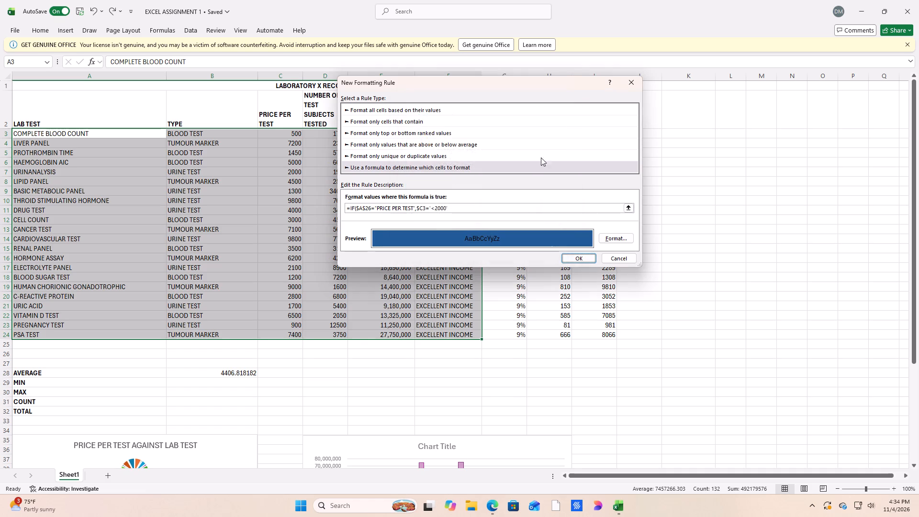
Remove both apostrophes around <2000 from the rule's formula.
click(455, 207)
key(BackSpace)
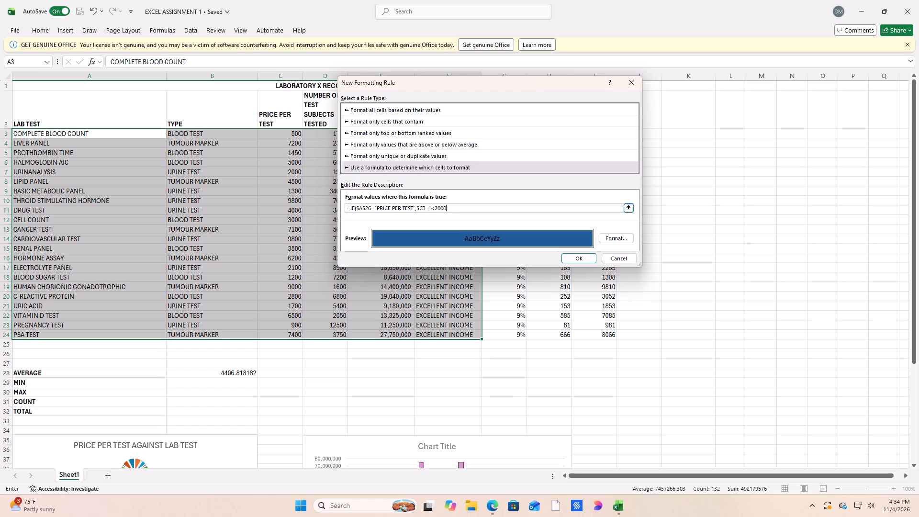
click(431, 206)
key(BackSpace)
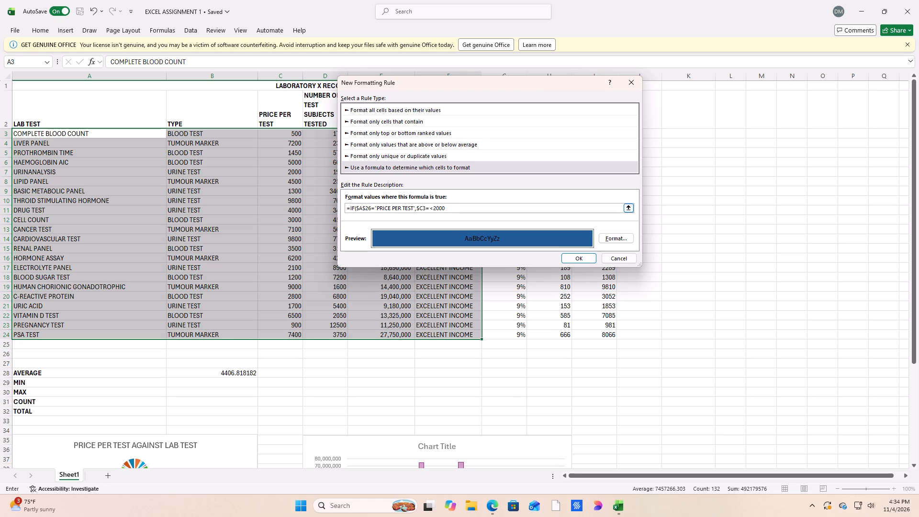
Add a closing parenthesis after 2000 at the end of the rule's formula.
click(445, 207)
click(431, 208)
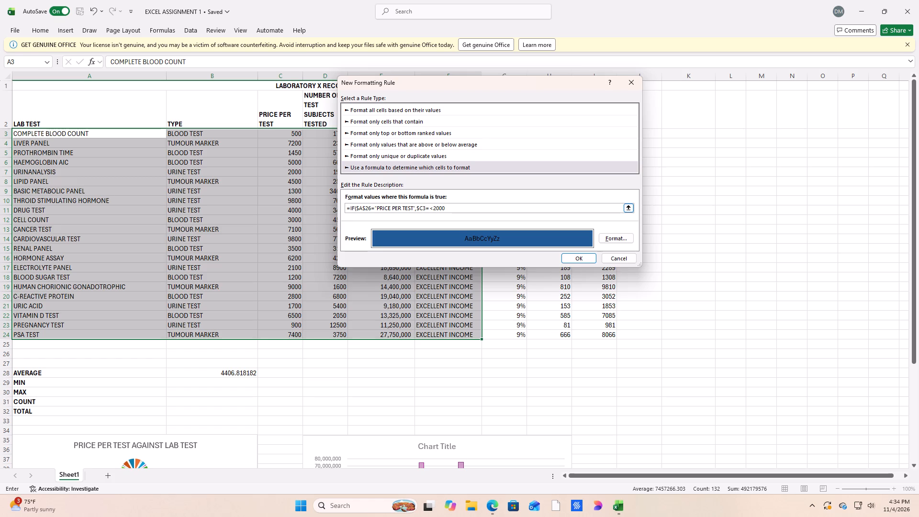
click(433, 206)
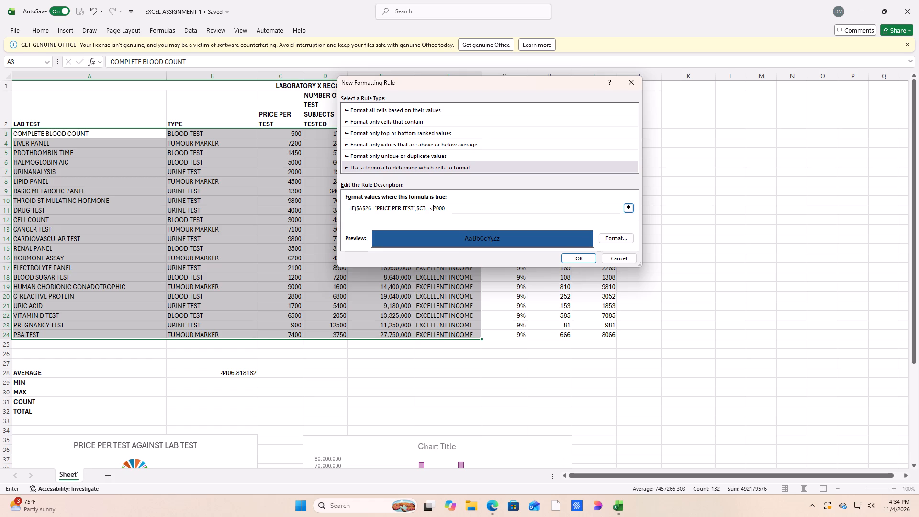
click(449, 208)
key(0)
key(BackSpace)
key(shift+parenright)
Copy the rule's entire formula.
drag(446, 207, 395, 214)
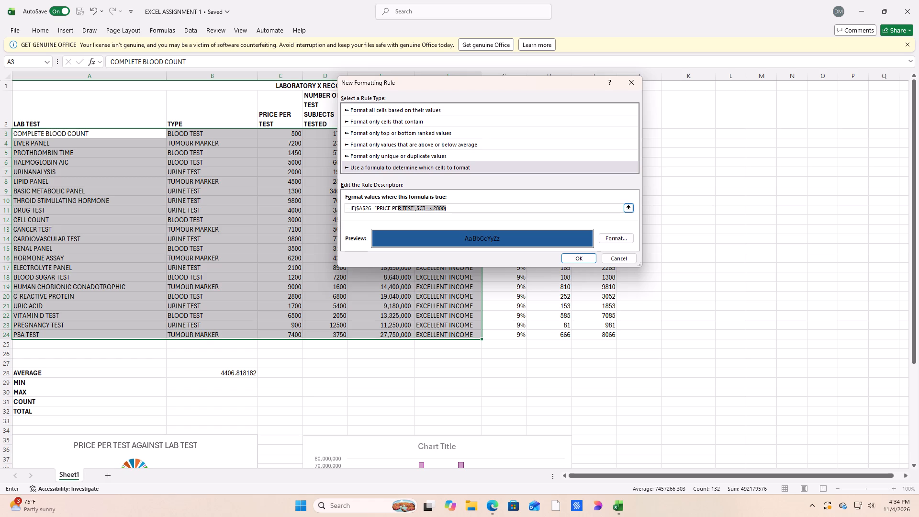
drag(395, 214, 347, 219)
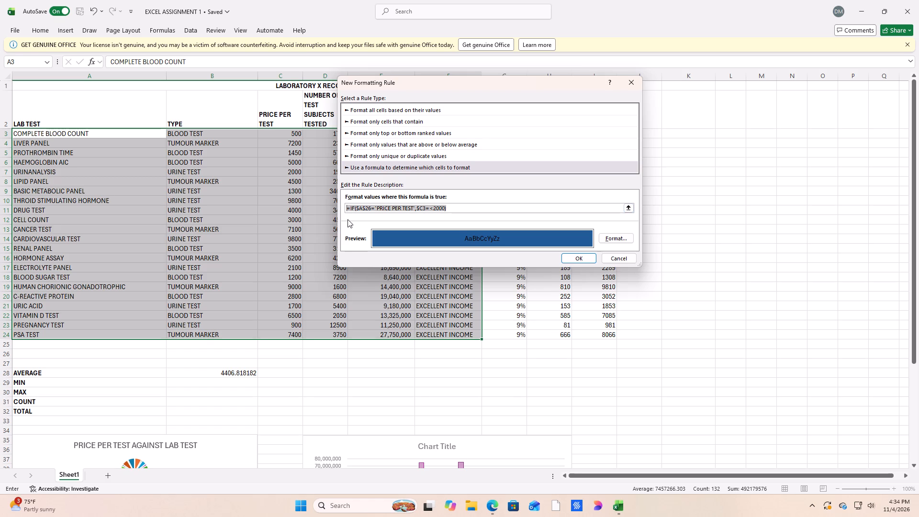
key(ctrl+c)
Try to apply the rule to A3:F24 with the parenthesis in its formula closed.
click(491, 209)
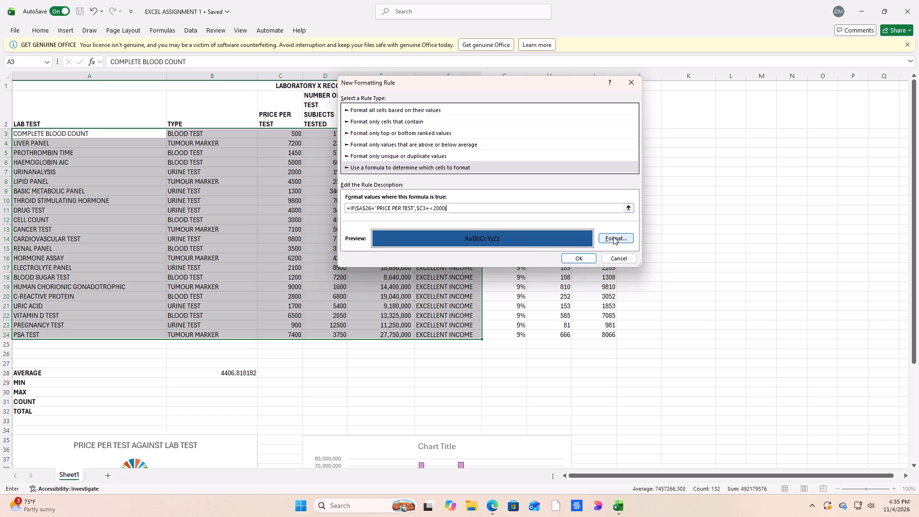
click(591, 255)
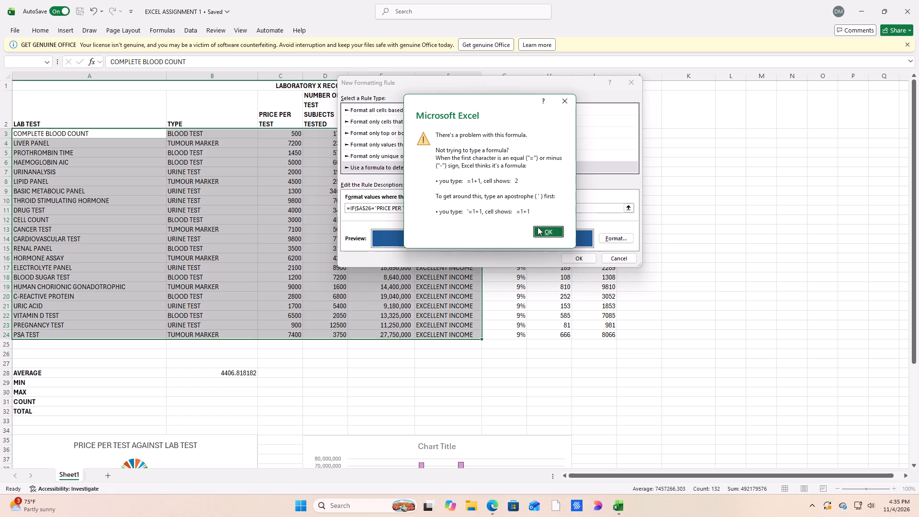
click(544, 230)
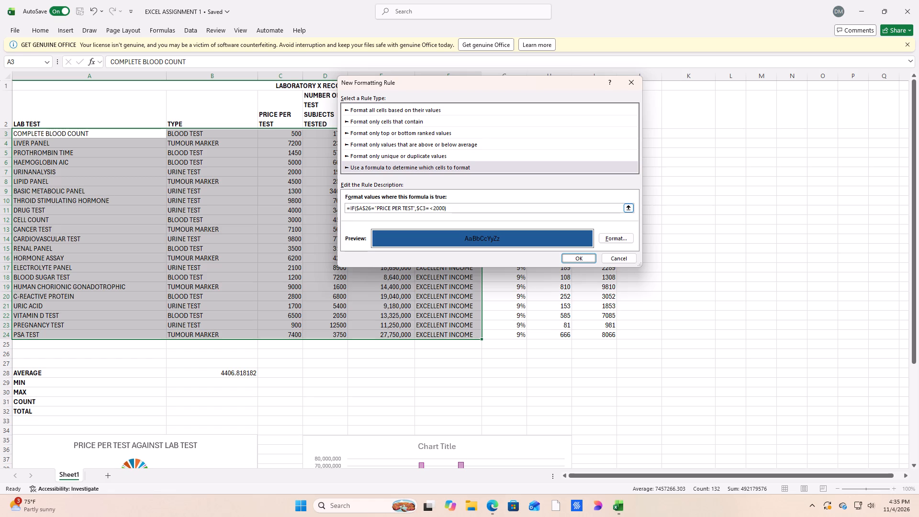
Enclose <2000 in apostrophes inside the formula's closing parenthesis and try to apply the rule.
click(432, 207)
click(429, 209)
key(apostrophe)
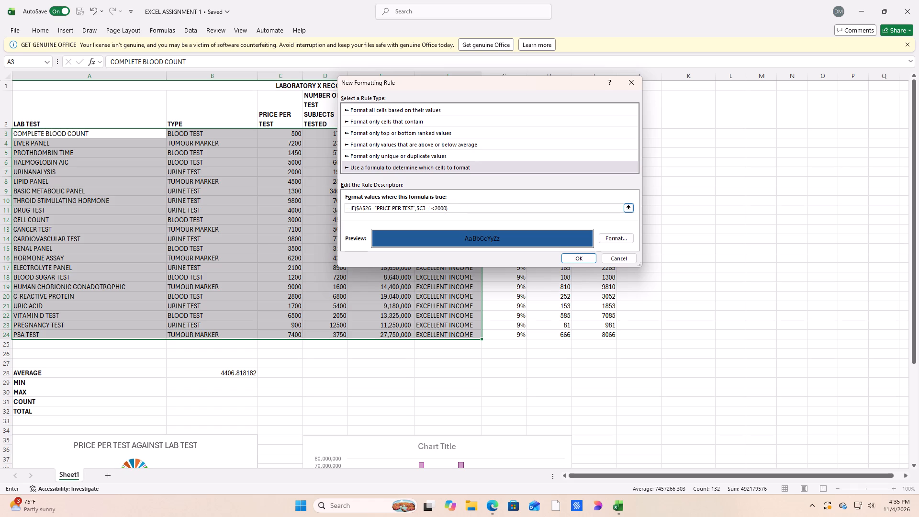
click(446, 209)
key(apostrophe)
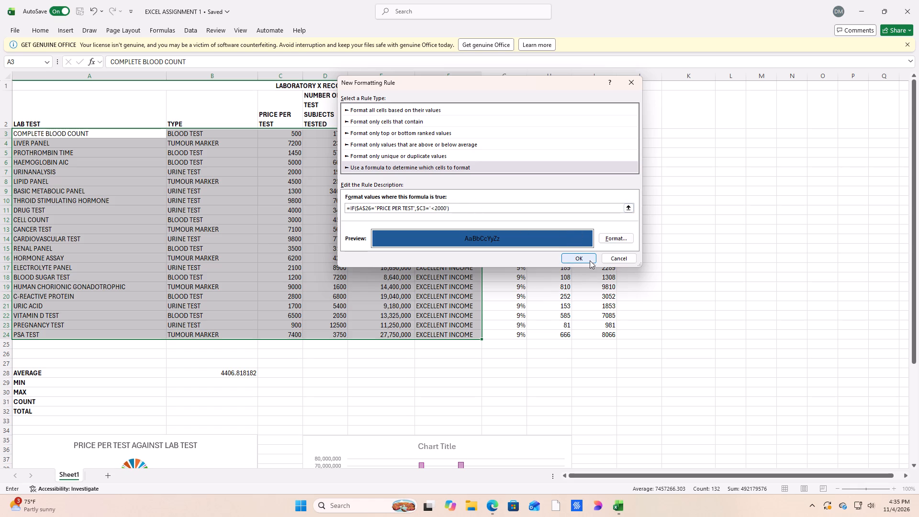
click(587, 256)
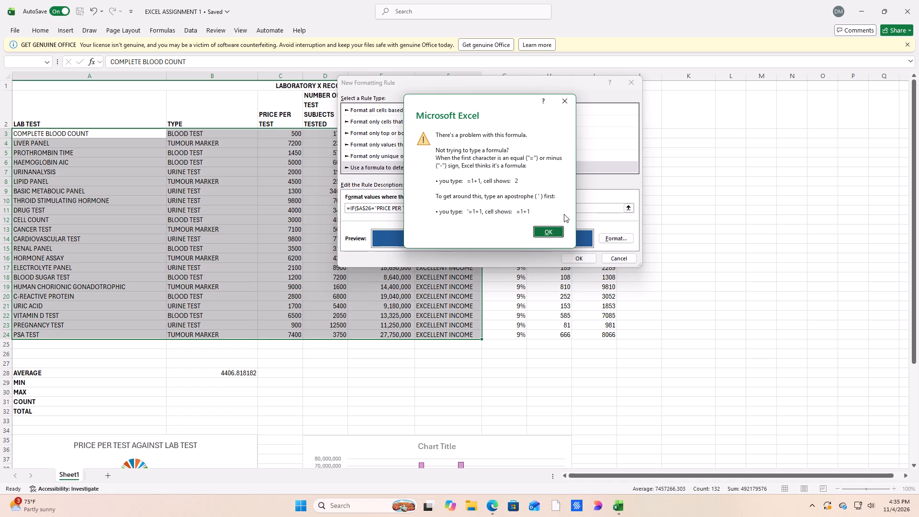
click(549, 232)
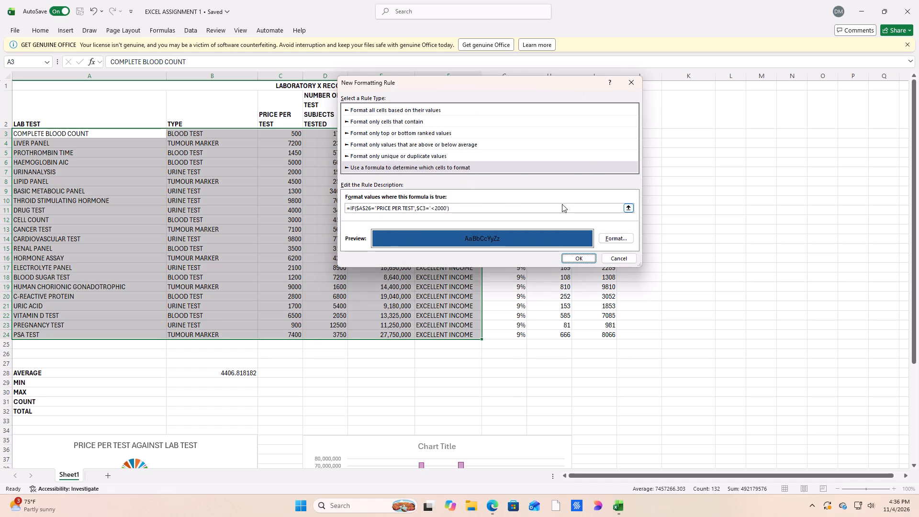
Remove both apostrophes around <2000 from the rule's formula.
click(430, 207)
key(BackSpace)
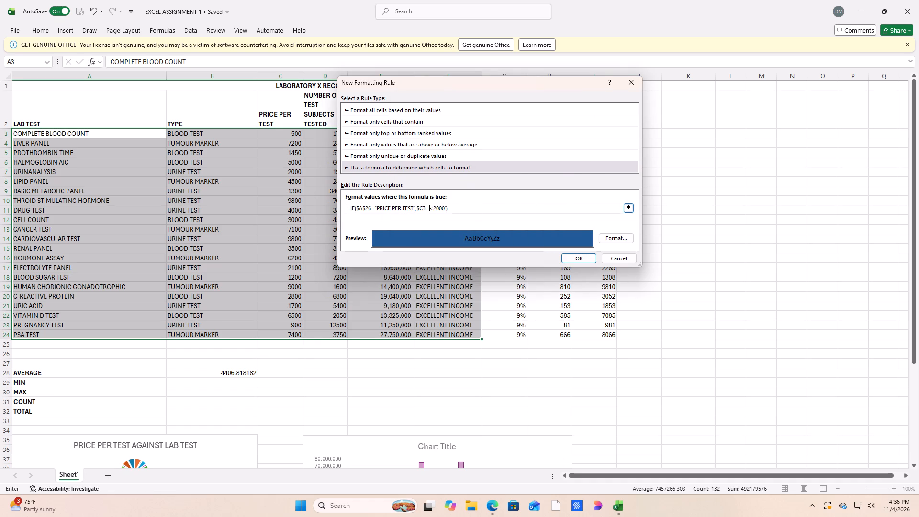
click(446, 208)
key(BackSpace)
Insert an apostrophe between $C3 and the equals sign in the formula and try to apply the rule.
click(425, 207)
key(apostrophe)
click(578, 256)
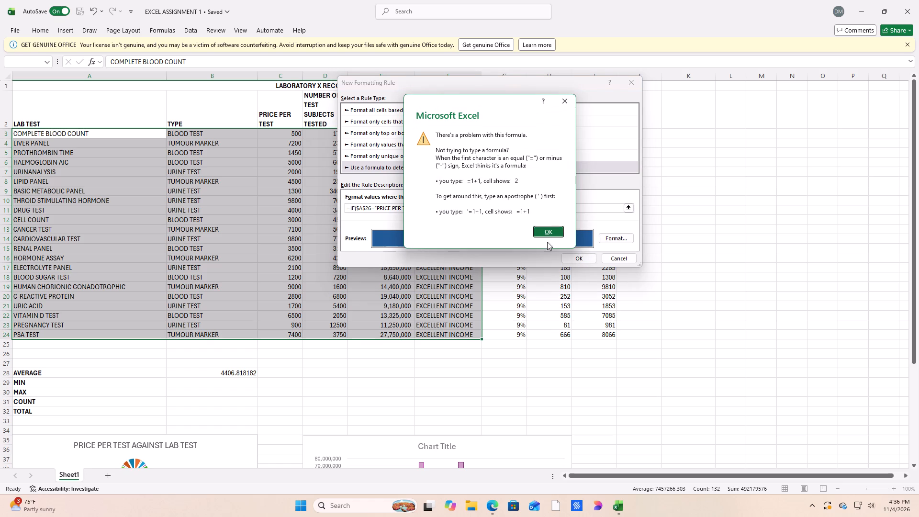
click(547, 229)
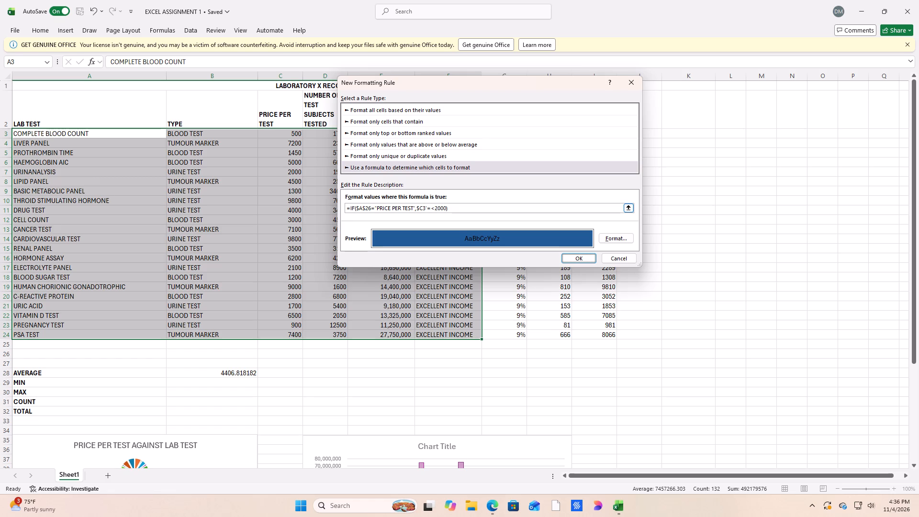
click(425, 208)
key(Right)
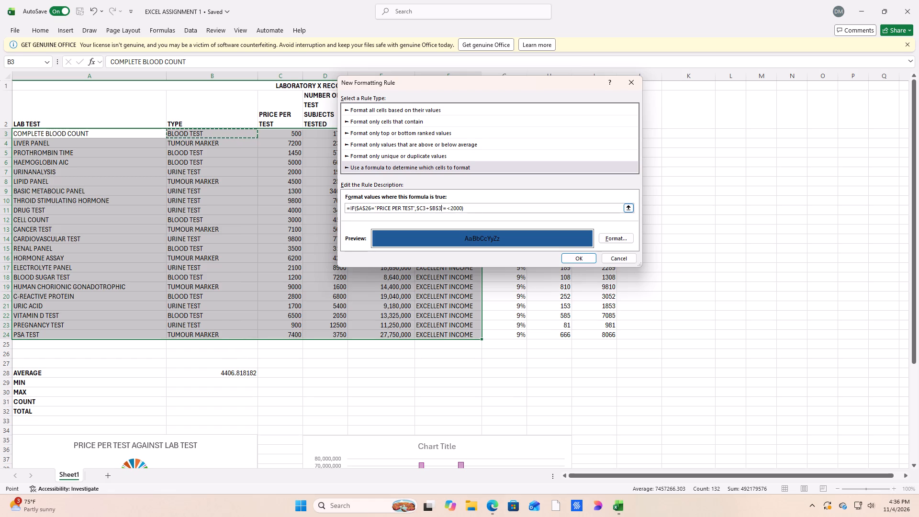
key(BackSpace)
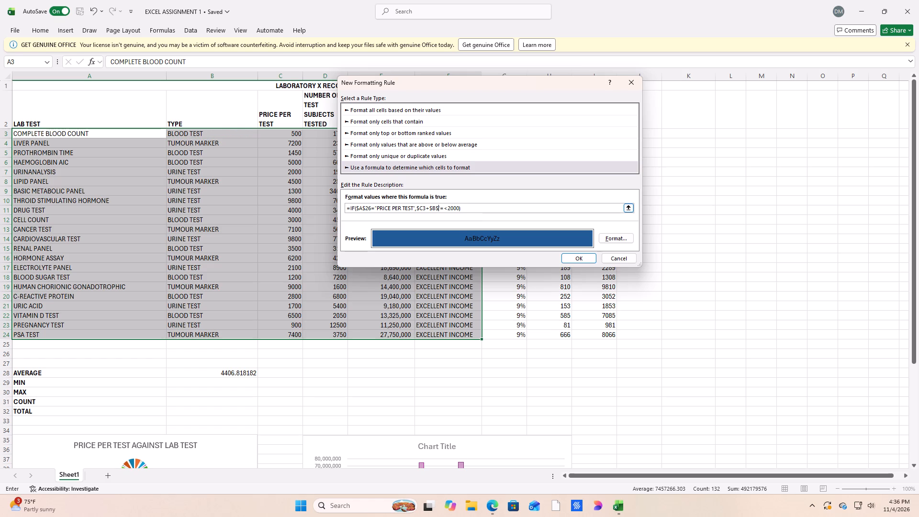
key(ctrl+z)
Replace the rule's entire formula with the copied version that has no apostrophe after $C3.
drag(455, 208, 366, 219)
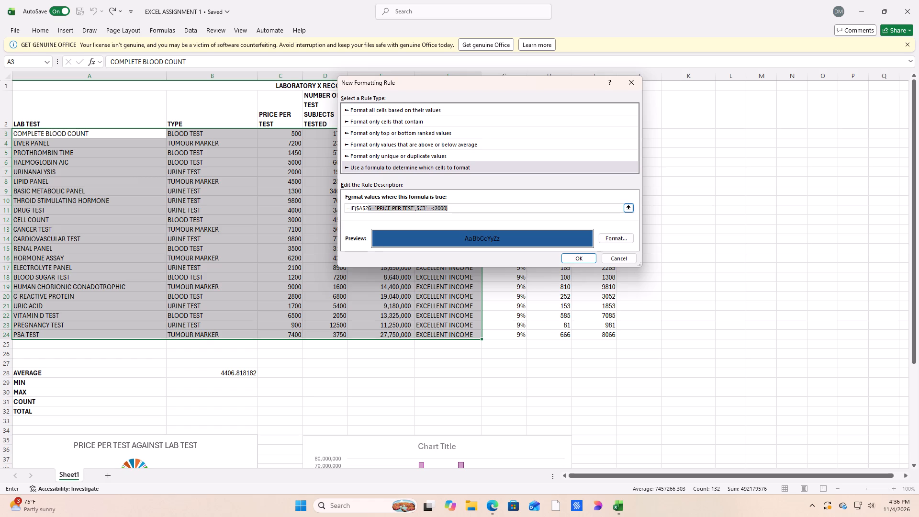
drag(366, 219, 340, 225)
key(Delete)
key(ctrl+v)
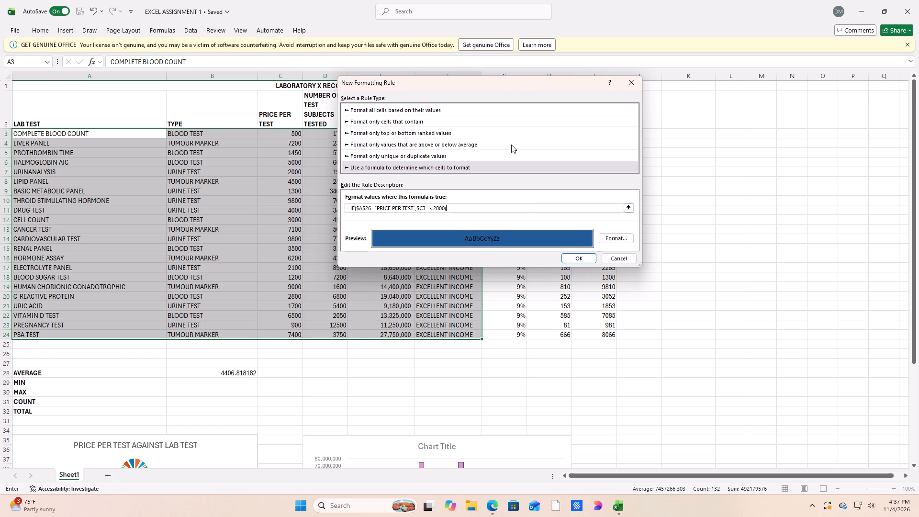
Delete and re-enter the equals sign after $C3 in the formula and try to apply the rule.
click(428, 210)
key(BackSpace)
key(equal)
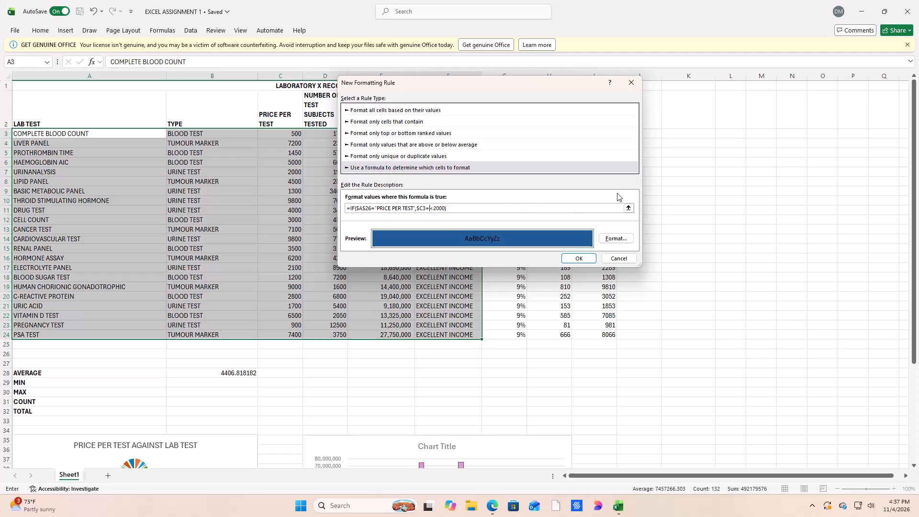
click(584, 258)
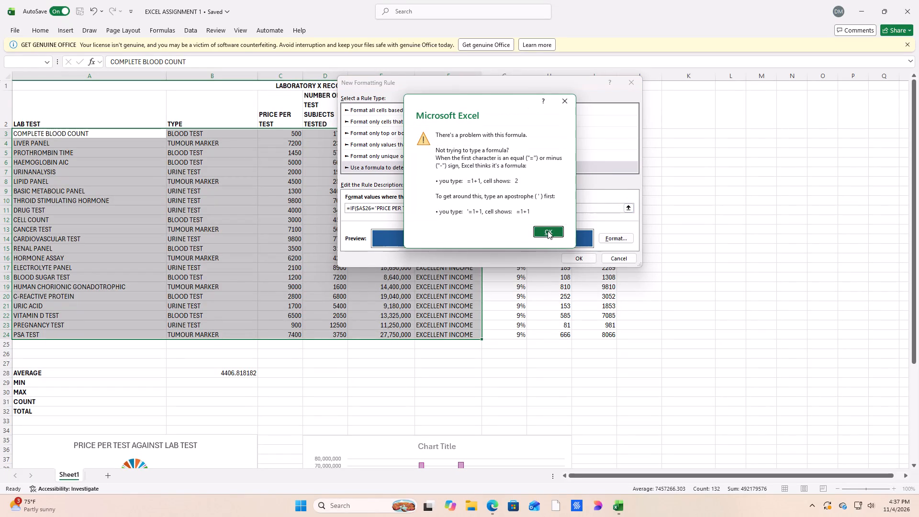
Correct the comparison in the rule's formula to $C3<=2000 and apply the formatting rule.
click(548, 231)
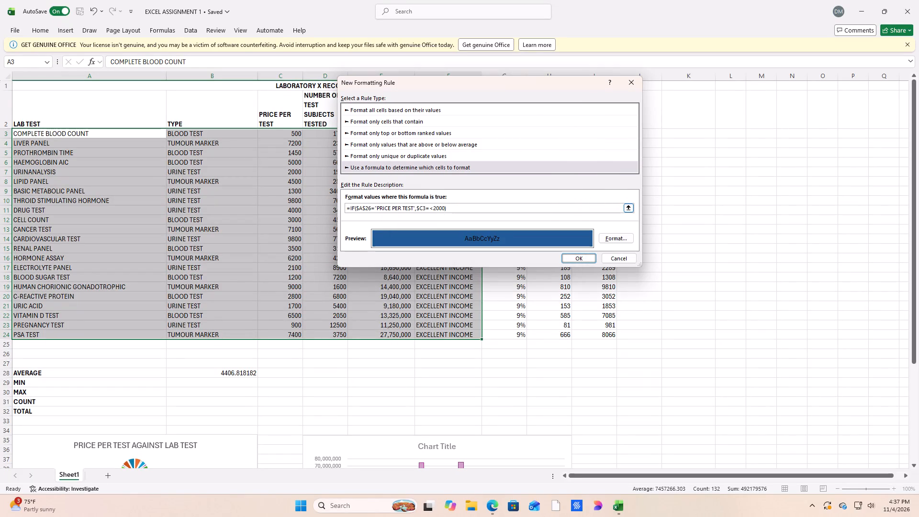
click(428, 208)
key(BackSpace)
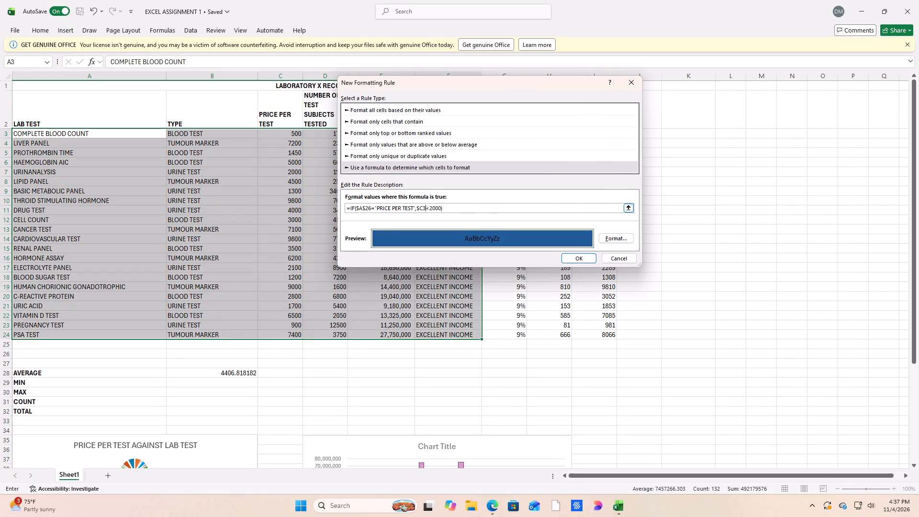
click(427, 210)
click(428, 206)
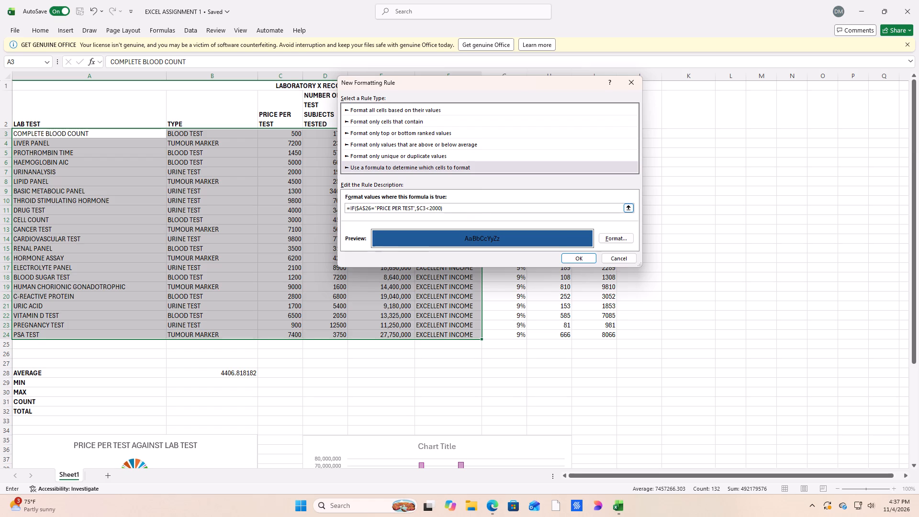
key(equal)
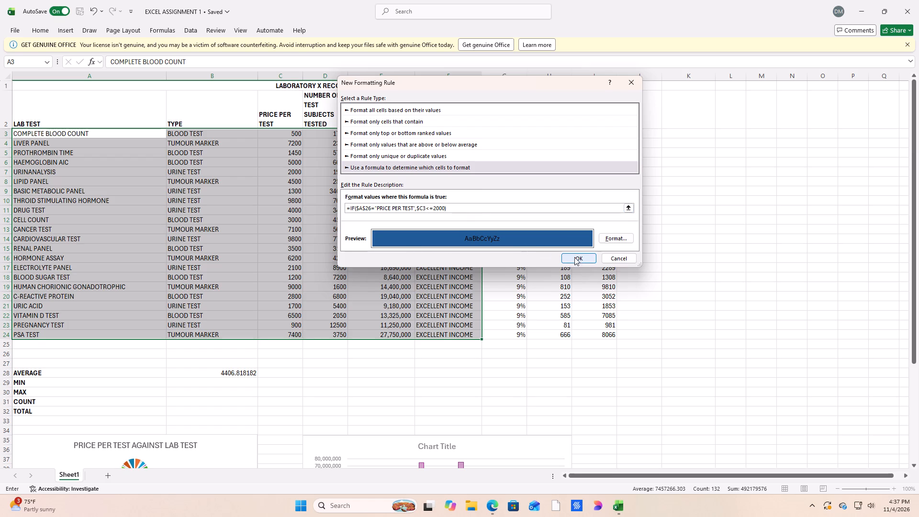
click(585, 259)
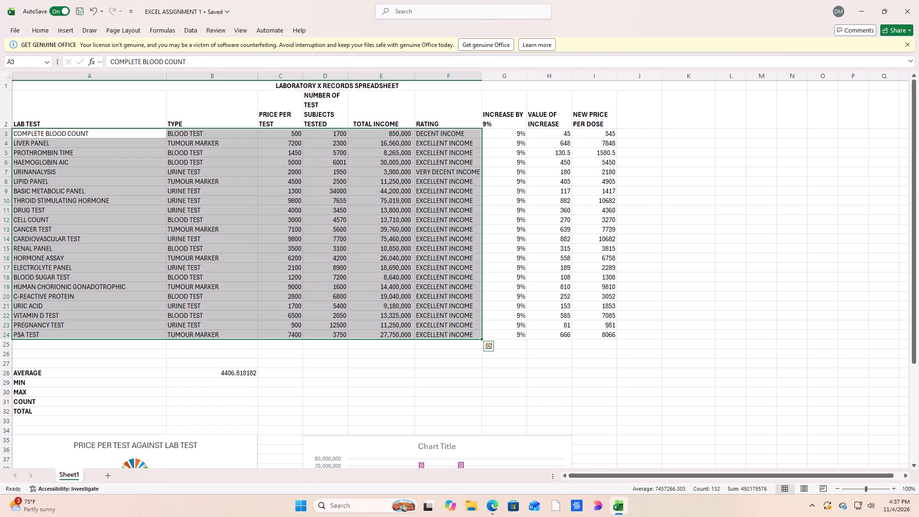
Choose PRICE PER TEST from the drop-down list in cell A26 to test the new rule.
click(118, 364)
click(159, 359)
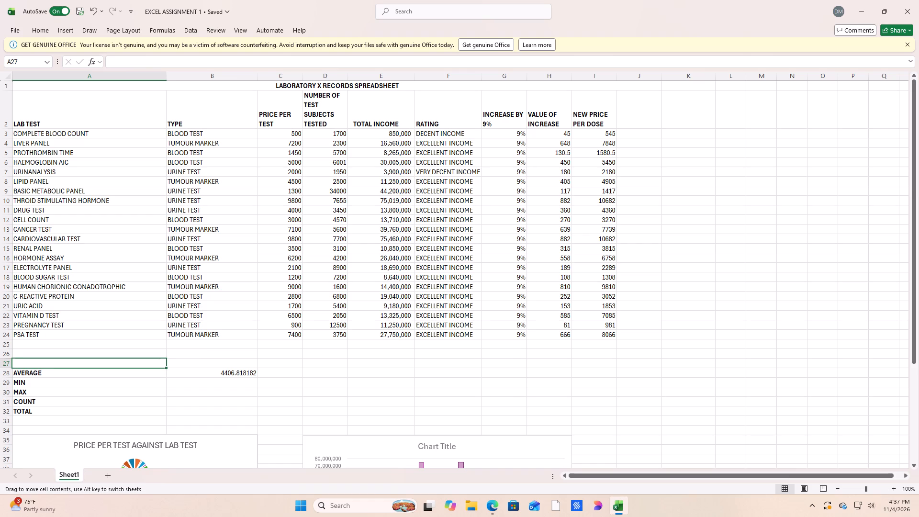
click(157, 355)
click(171, 353)
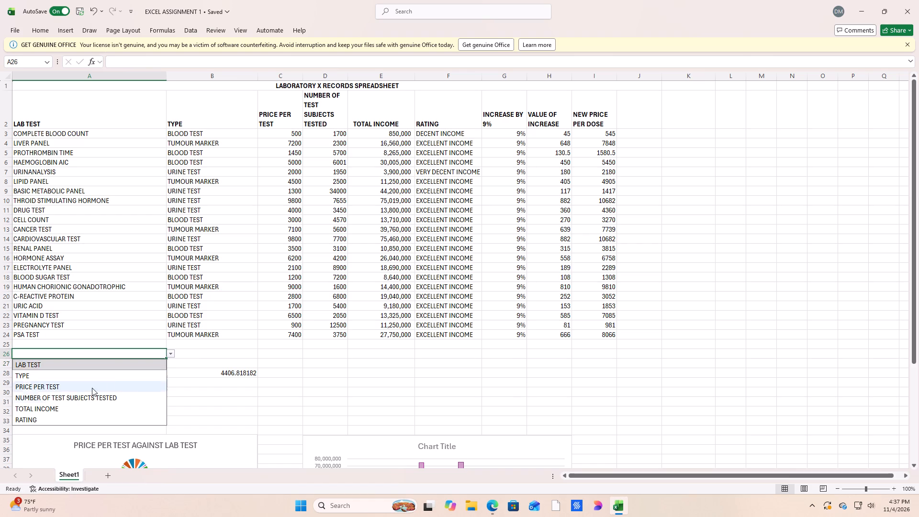
click(67, 386)
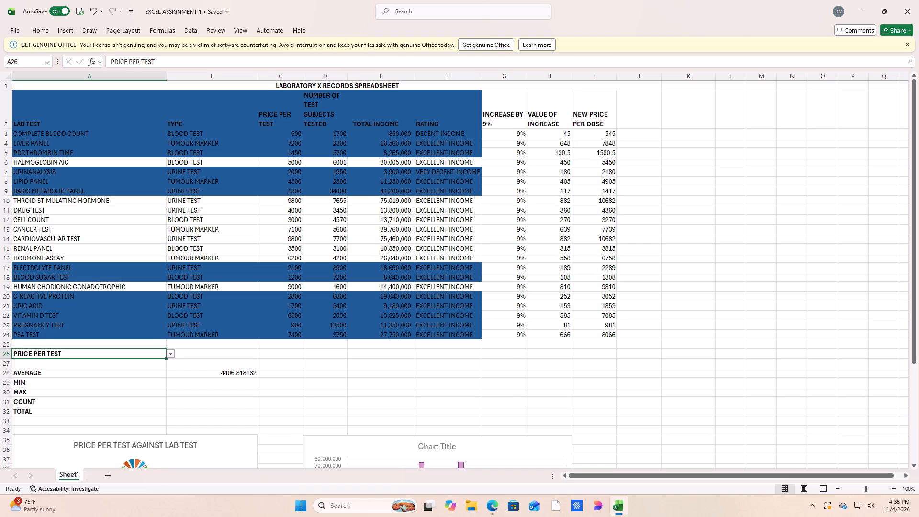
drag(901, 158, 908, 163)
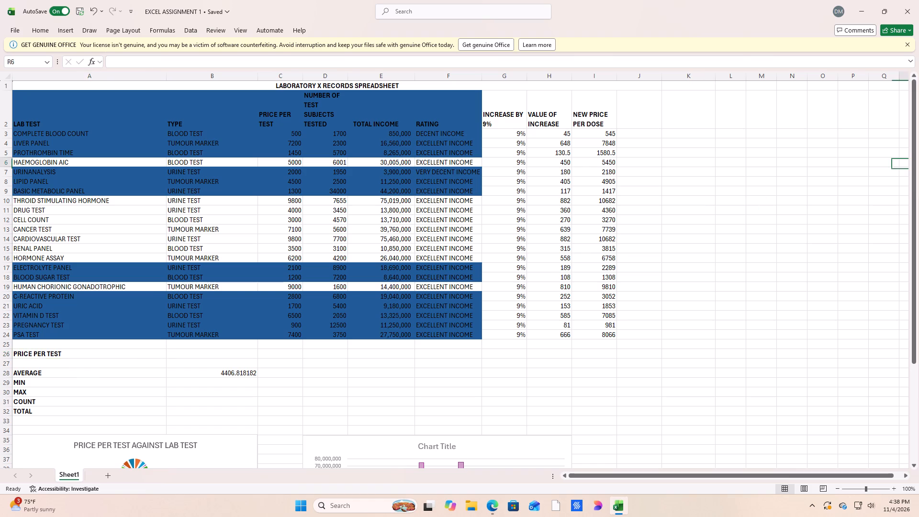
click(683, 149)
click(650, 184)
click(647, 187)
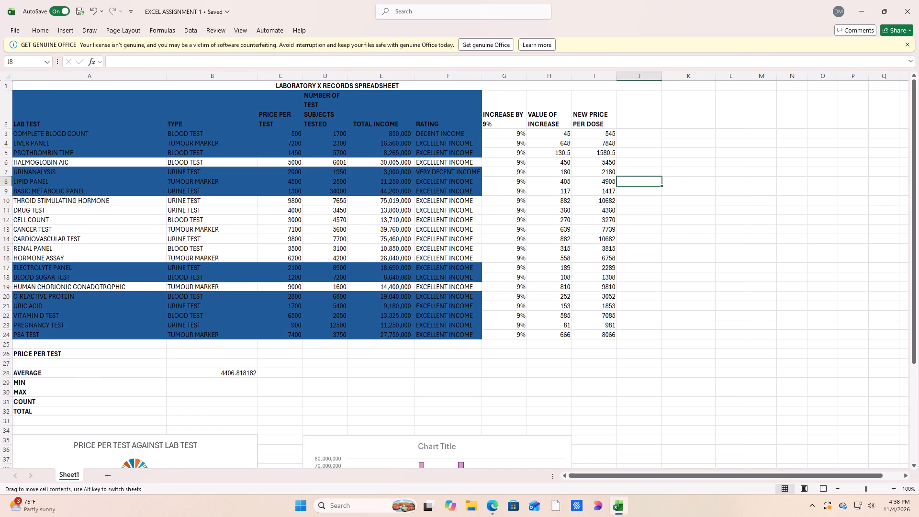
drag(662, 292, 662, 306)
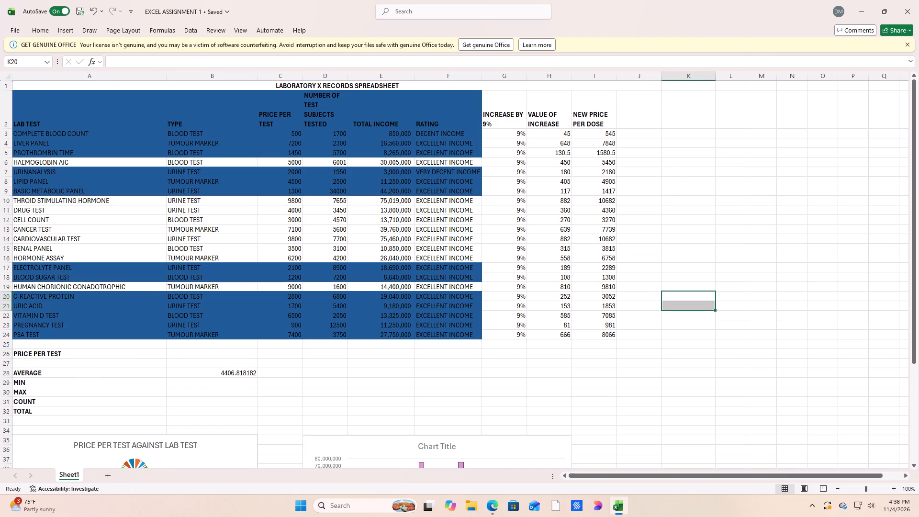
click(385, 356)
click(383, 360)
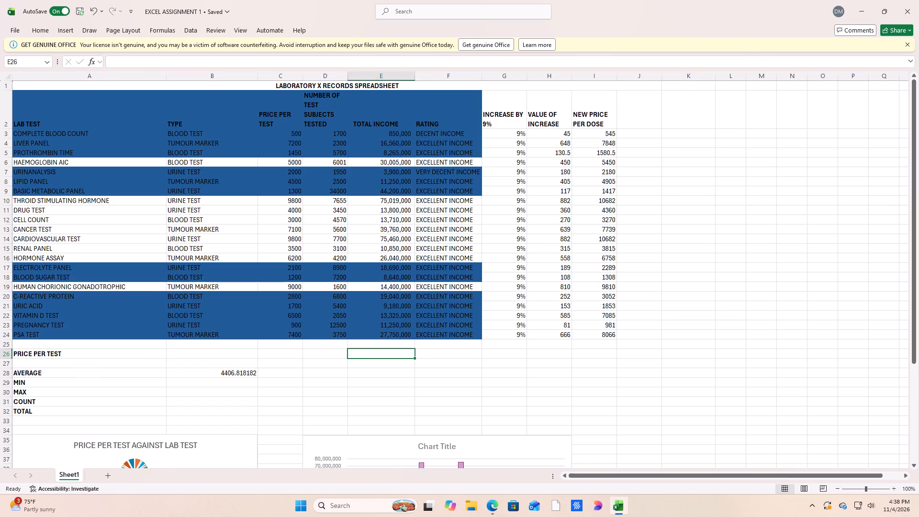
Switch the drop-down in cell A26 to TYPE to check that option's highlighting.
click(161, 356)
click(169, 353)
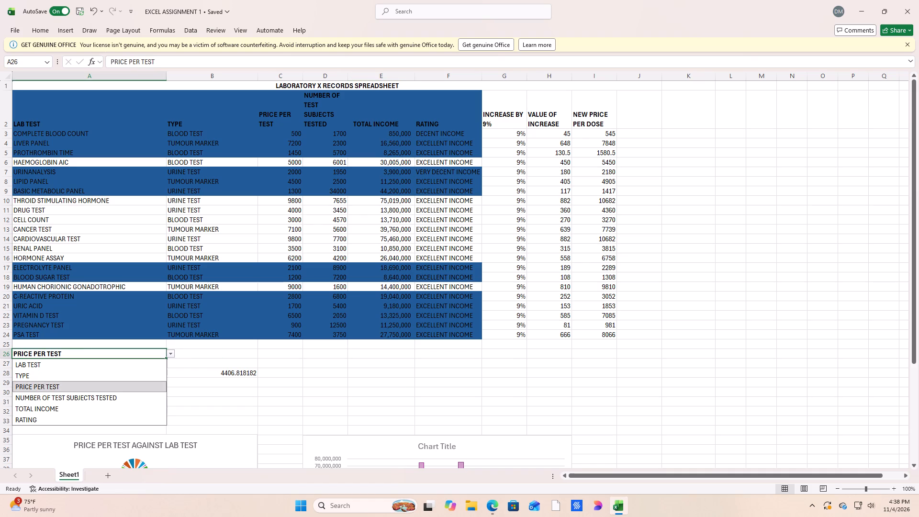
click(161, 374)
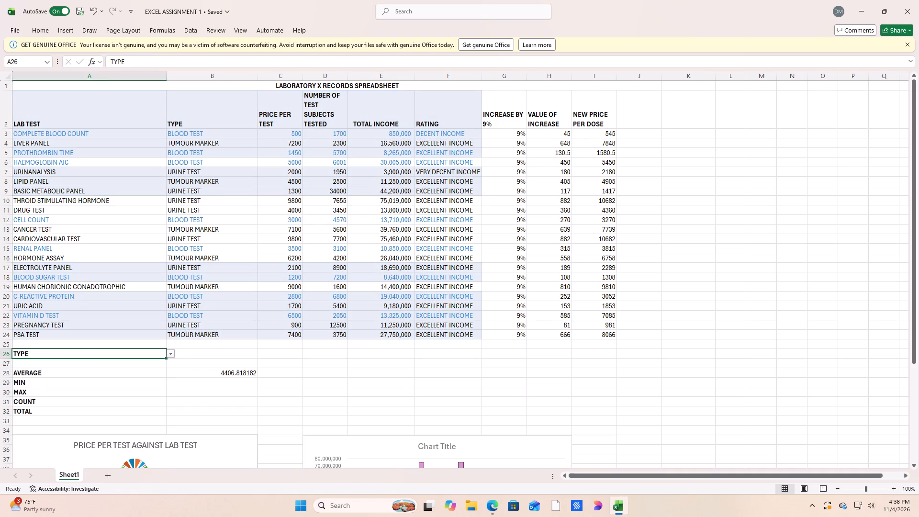
Set the drop-down in cell A26 back to PRICE PER TEST.
click(167, 351)
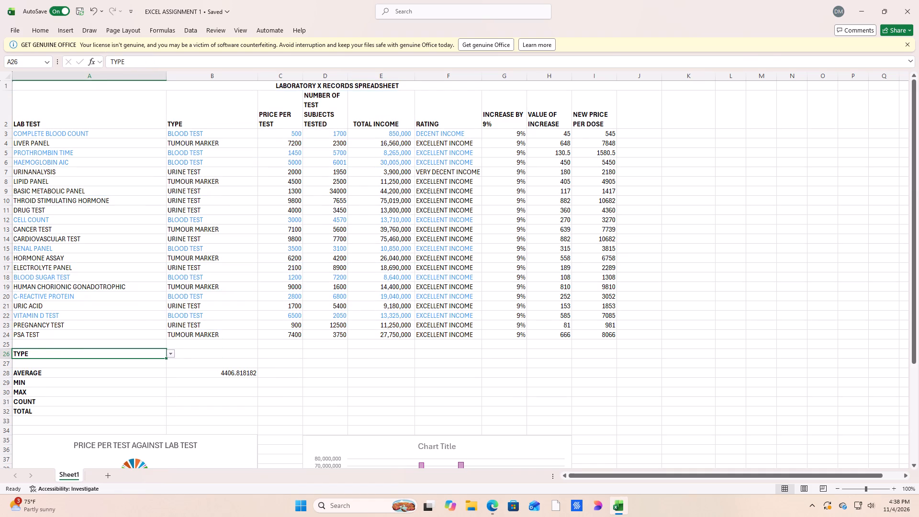
click(159, 386)
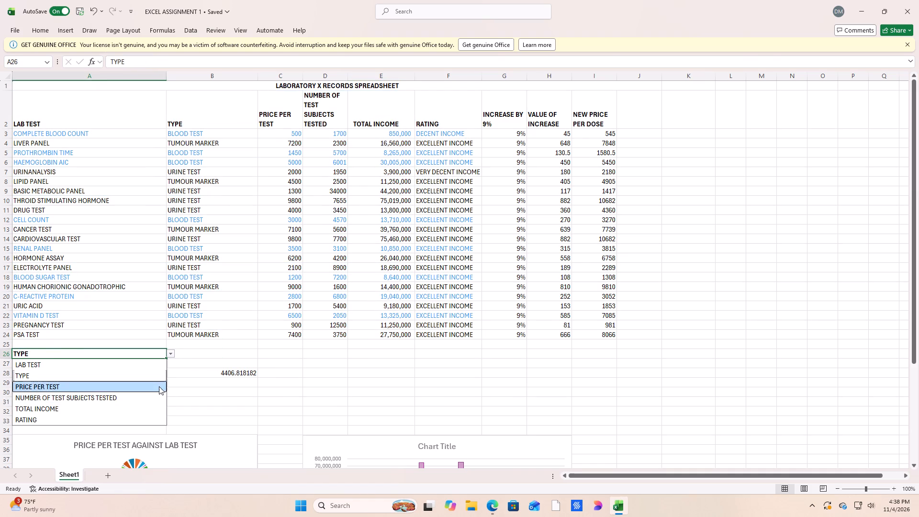
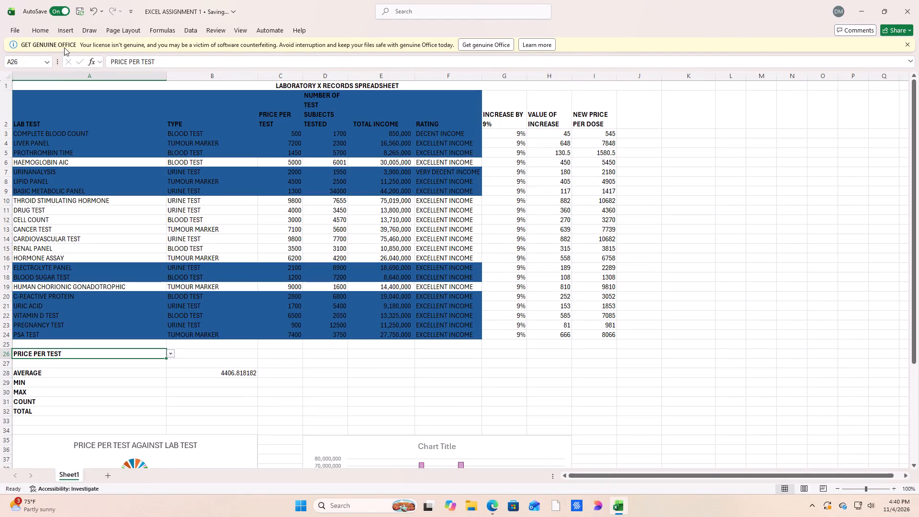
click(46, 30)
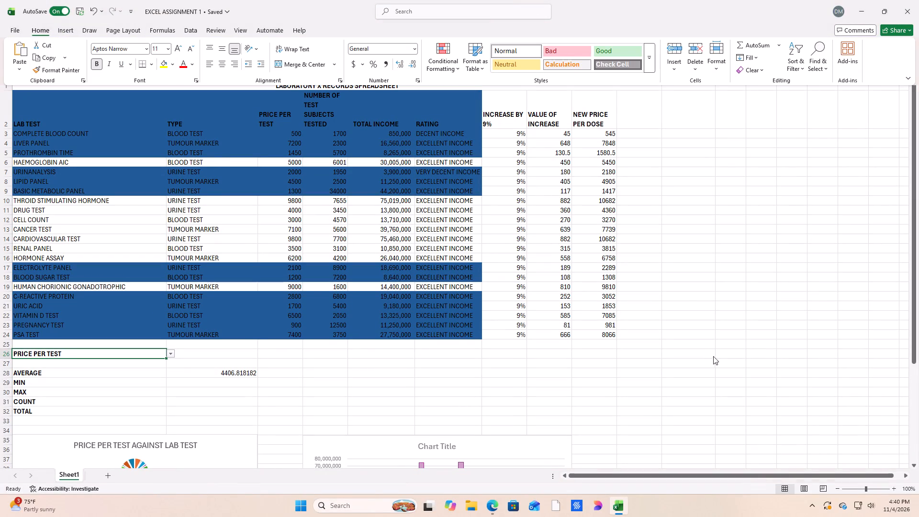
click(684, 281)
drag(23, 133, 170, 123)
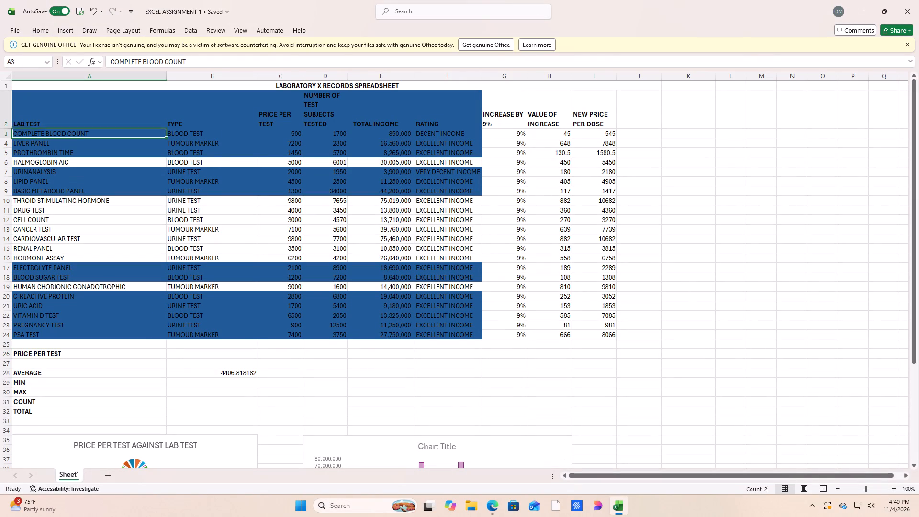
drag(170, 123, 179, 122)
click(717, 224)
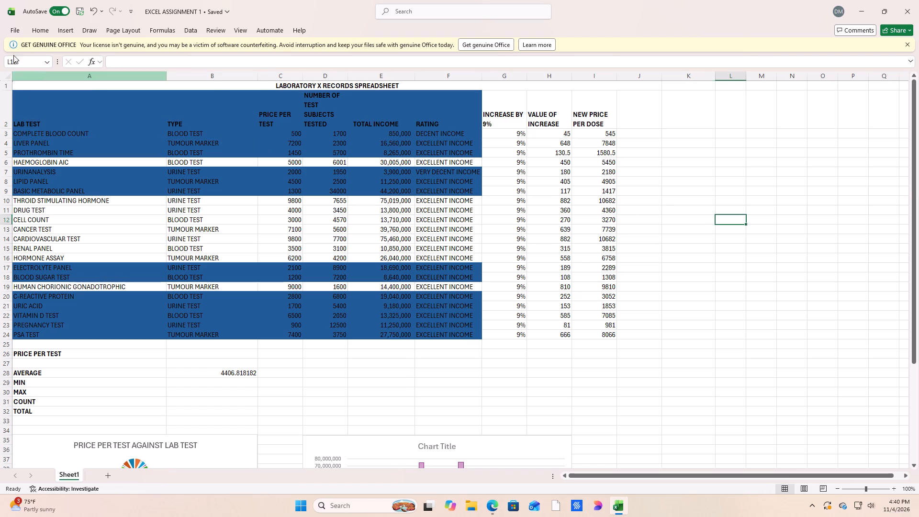
Undo the last drop-down change in cell A26.
click(92, 8)
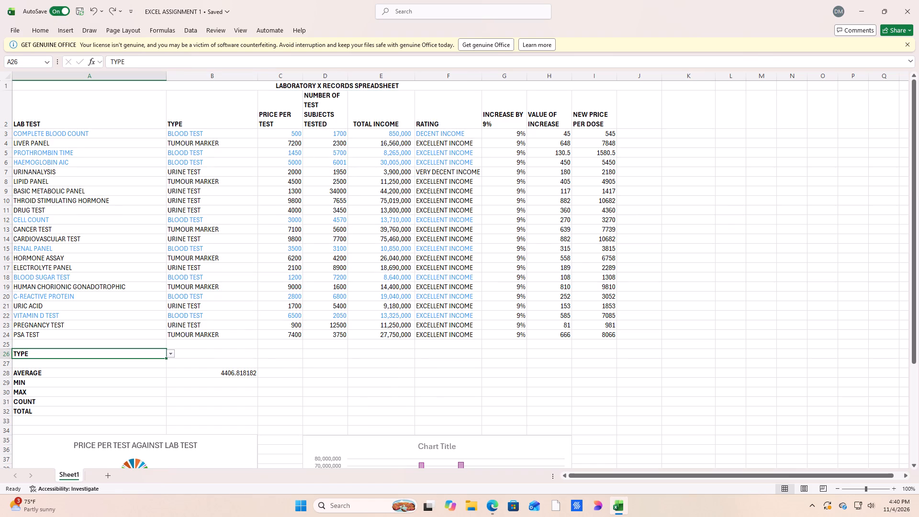
Start a new formula-based conditional formatting rule for A2:F24 and paste in the formula =IF($A$26="PRICE PER TEST",$C3=<2000).
drag(28, 118, 469, 327)
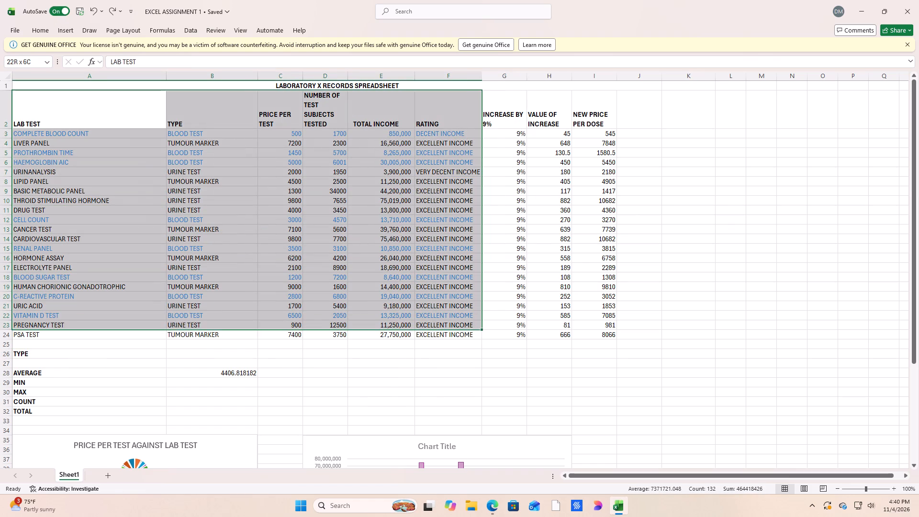
drag(469, 327, 470, 336)
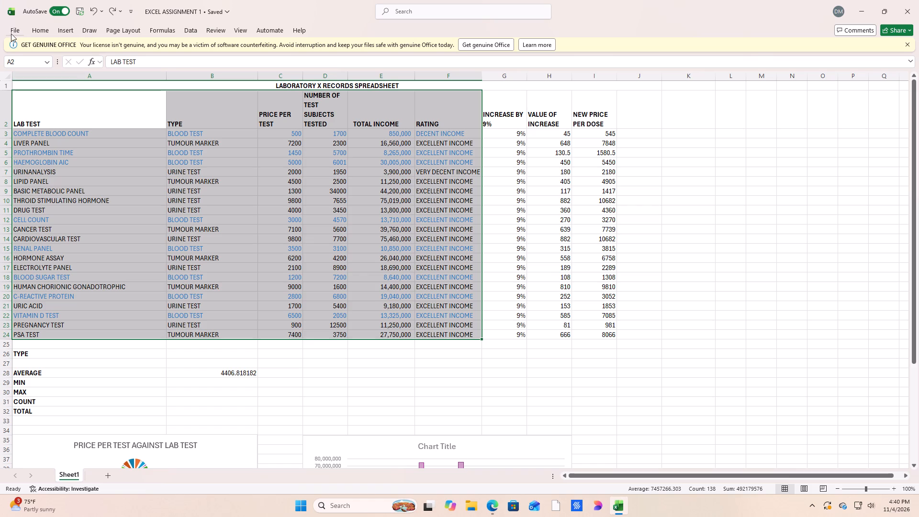
click(35, 32)
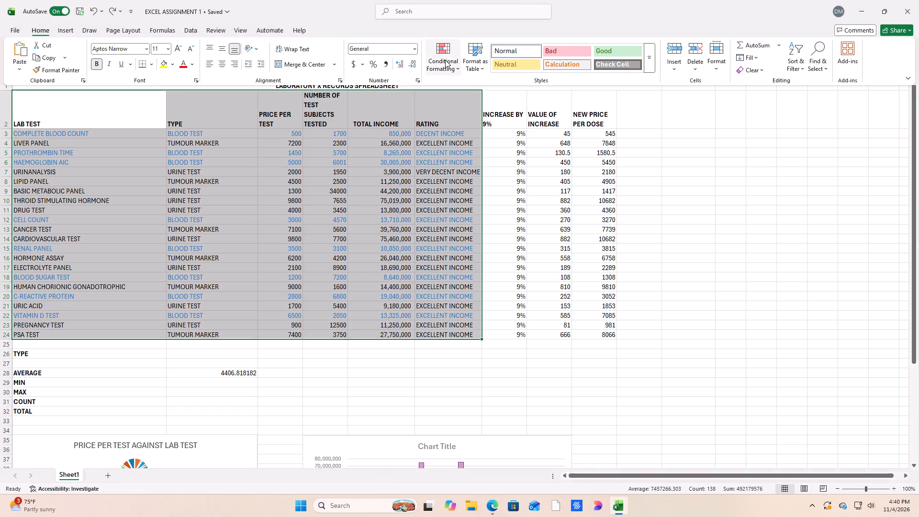
click(449, 56)
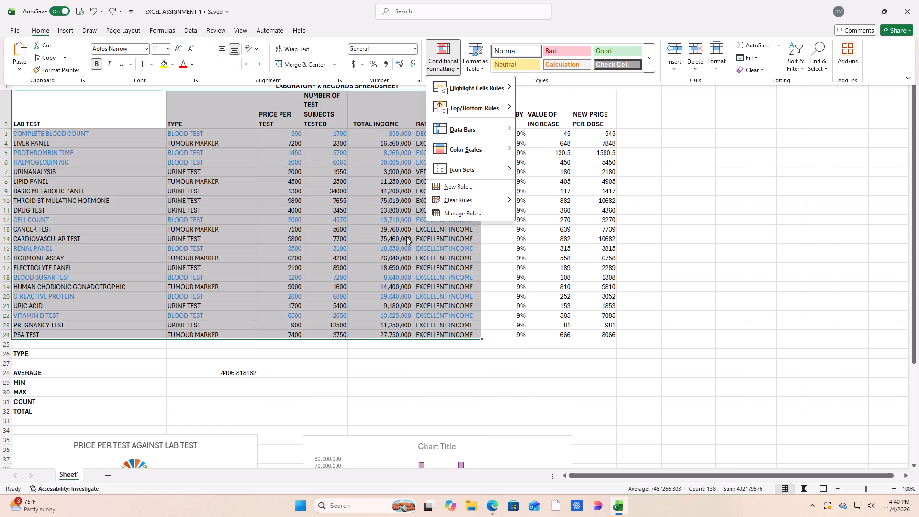
click(486, 188)
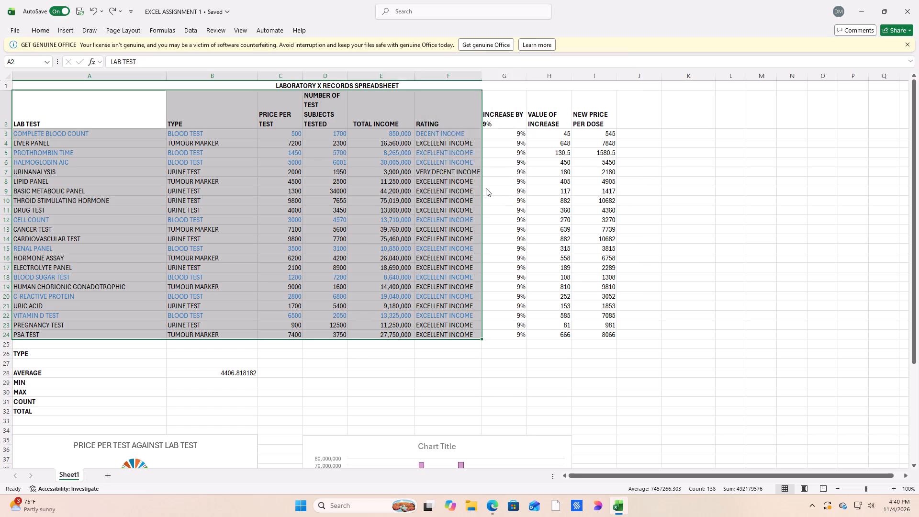
click(414, 157)
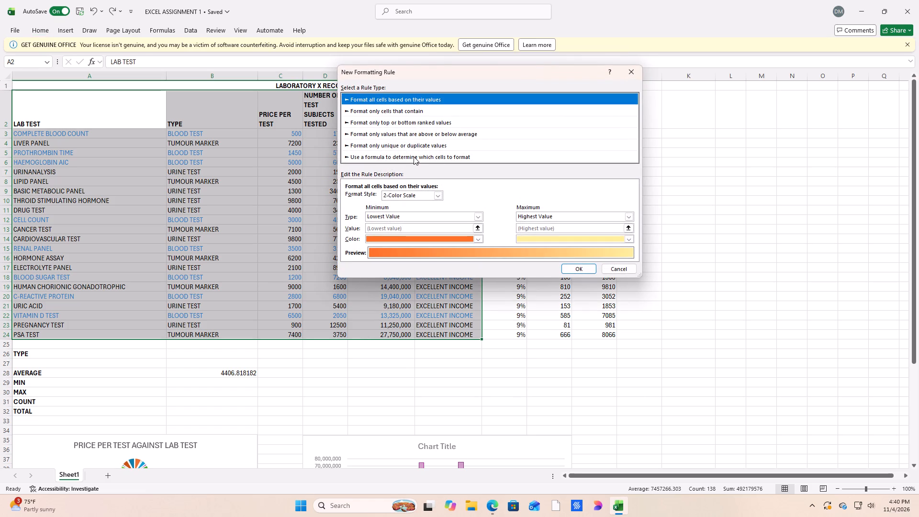
click(425, 197)
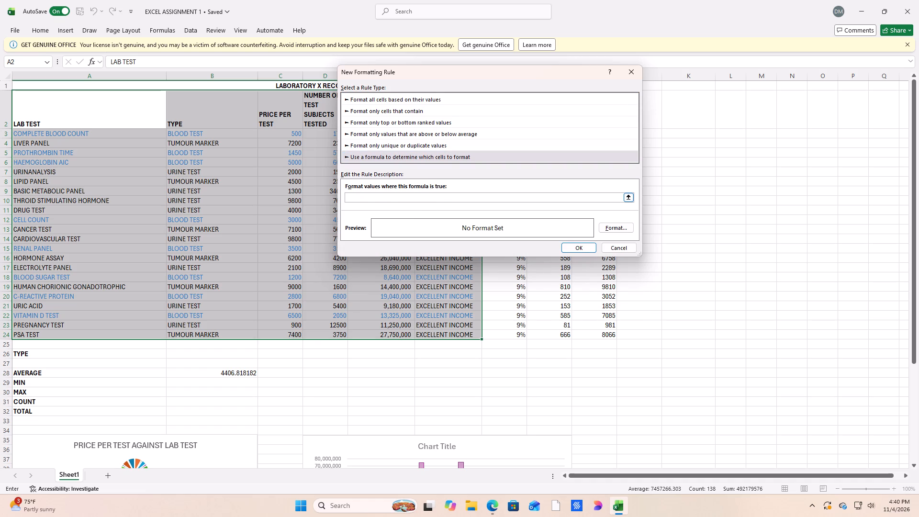
key(ctrl+v)
Correct the rule formula's $C3 comparison by removing the equals sign before the less-than sign.
click(429, 199)
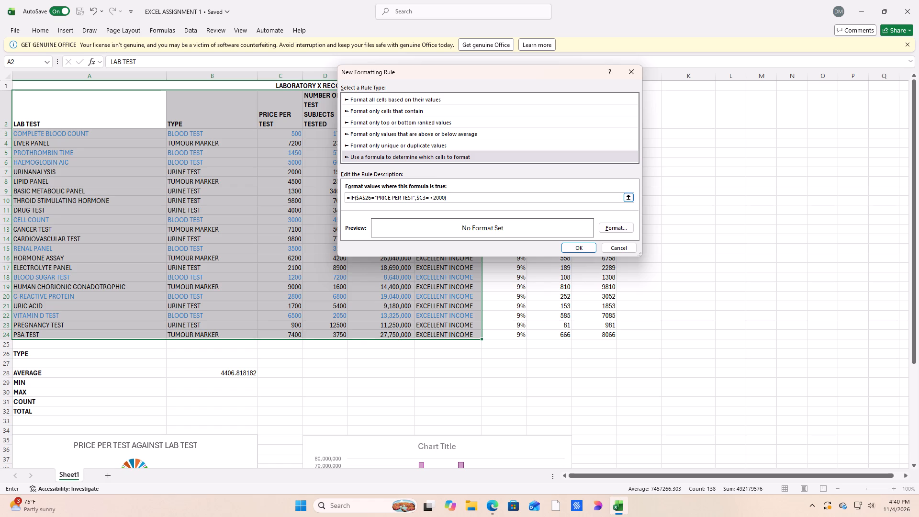
key(BackSpace)
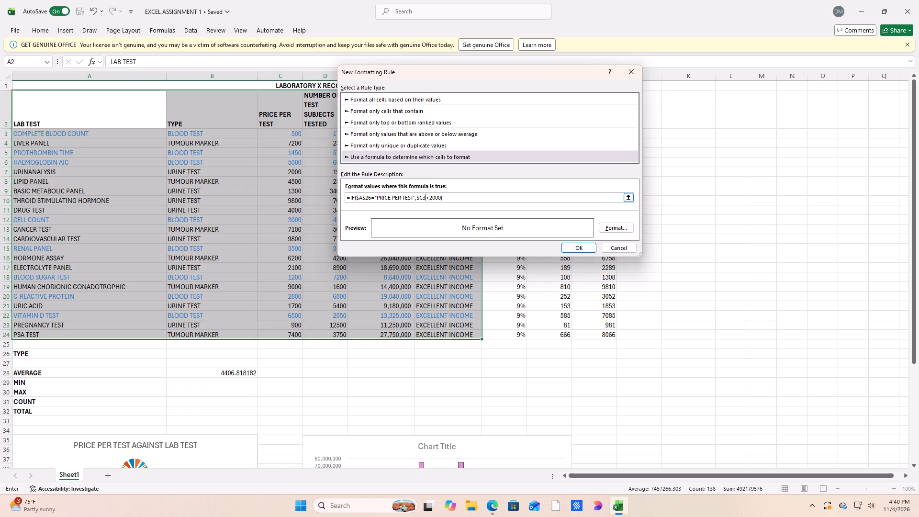
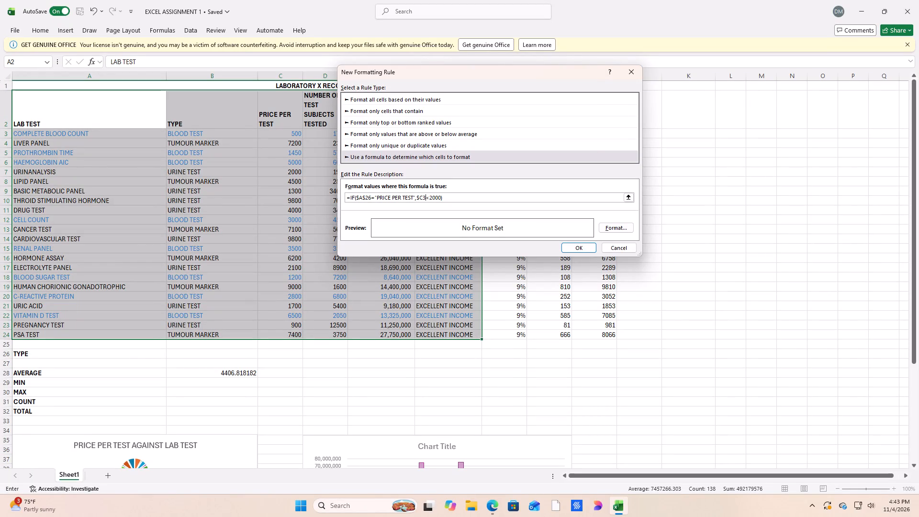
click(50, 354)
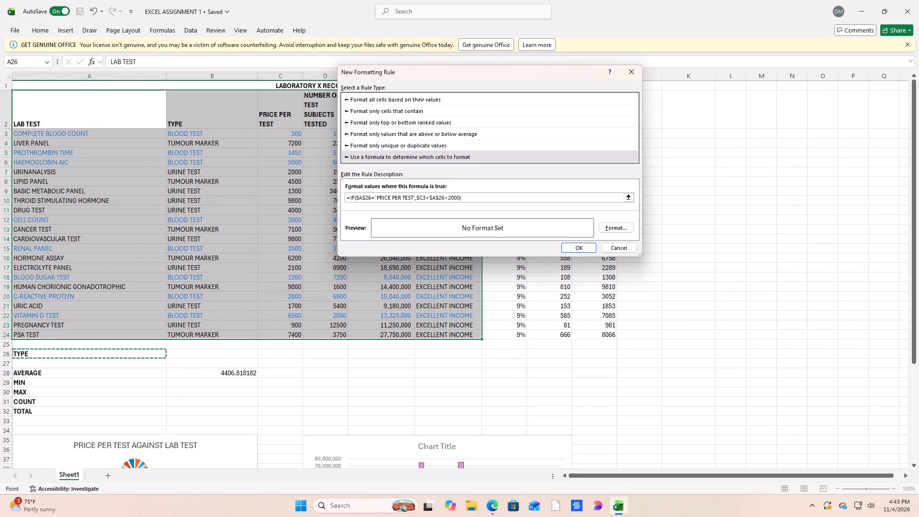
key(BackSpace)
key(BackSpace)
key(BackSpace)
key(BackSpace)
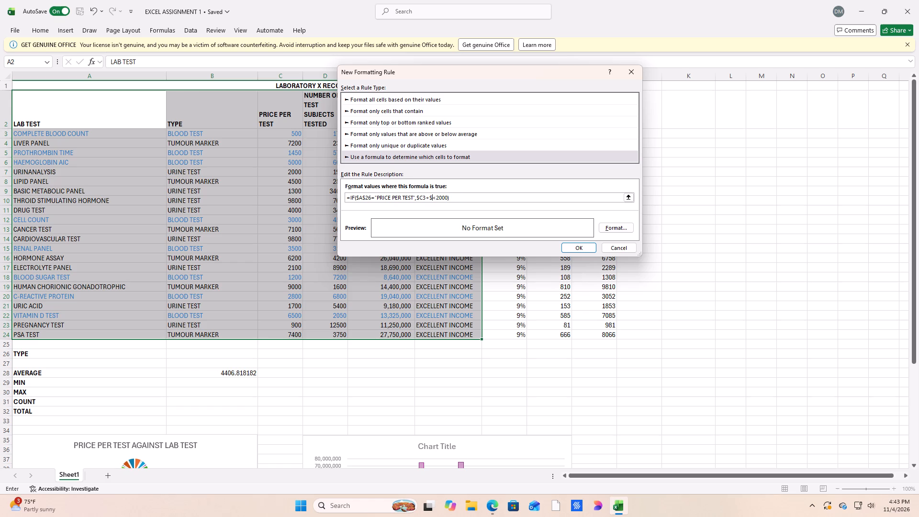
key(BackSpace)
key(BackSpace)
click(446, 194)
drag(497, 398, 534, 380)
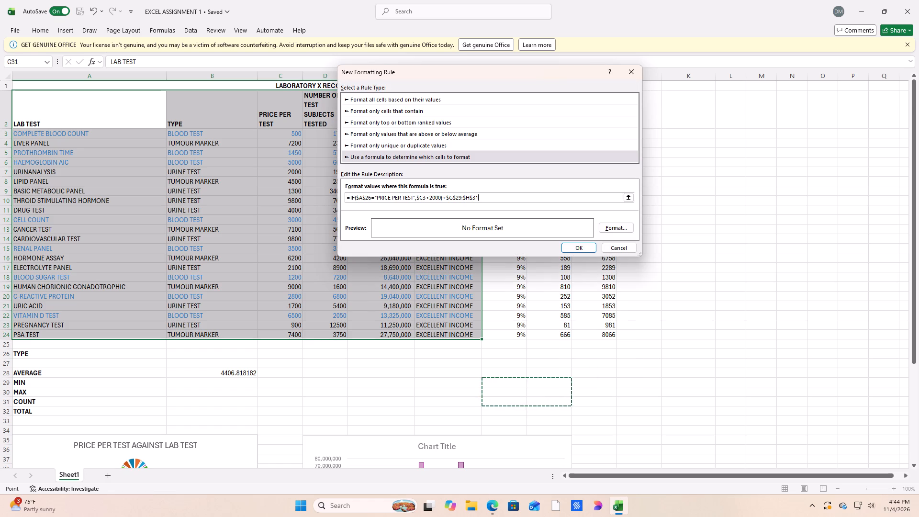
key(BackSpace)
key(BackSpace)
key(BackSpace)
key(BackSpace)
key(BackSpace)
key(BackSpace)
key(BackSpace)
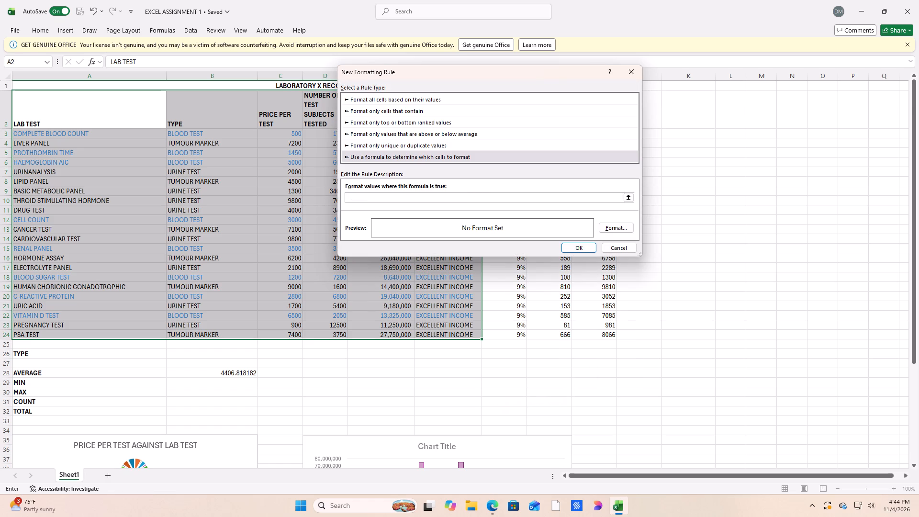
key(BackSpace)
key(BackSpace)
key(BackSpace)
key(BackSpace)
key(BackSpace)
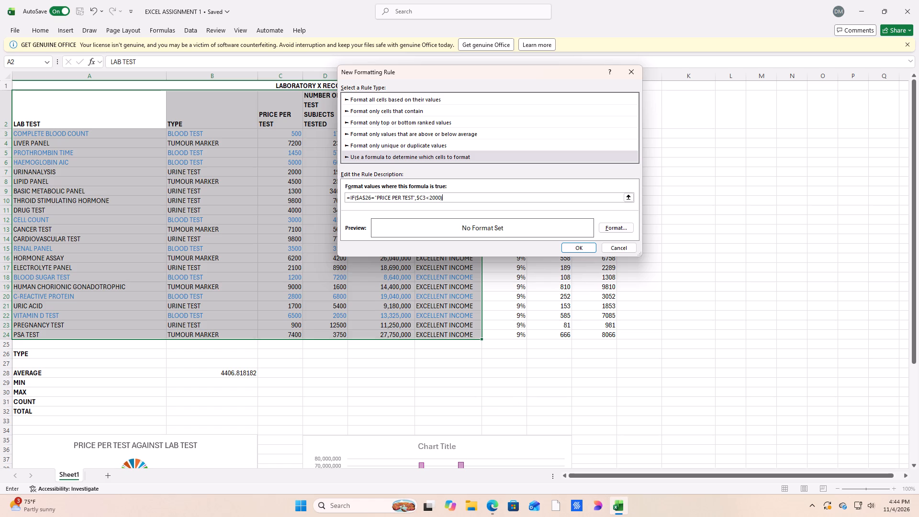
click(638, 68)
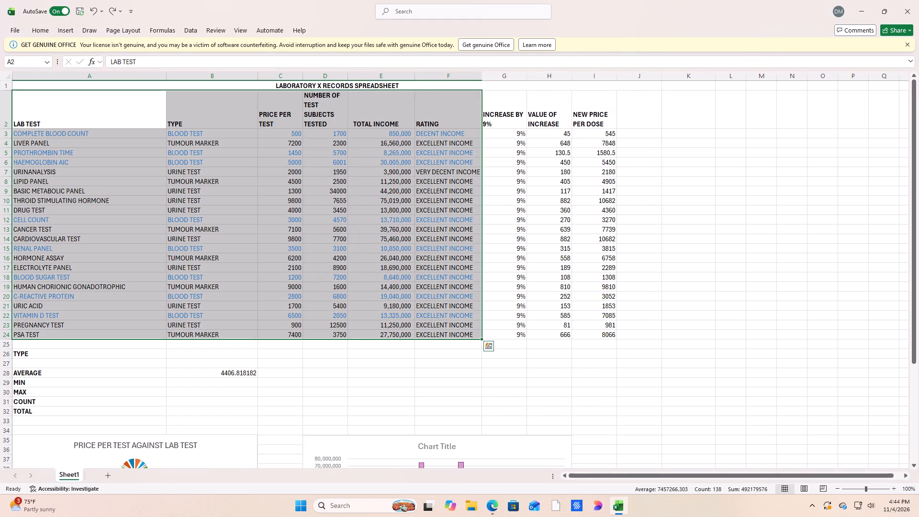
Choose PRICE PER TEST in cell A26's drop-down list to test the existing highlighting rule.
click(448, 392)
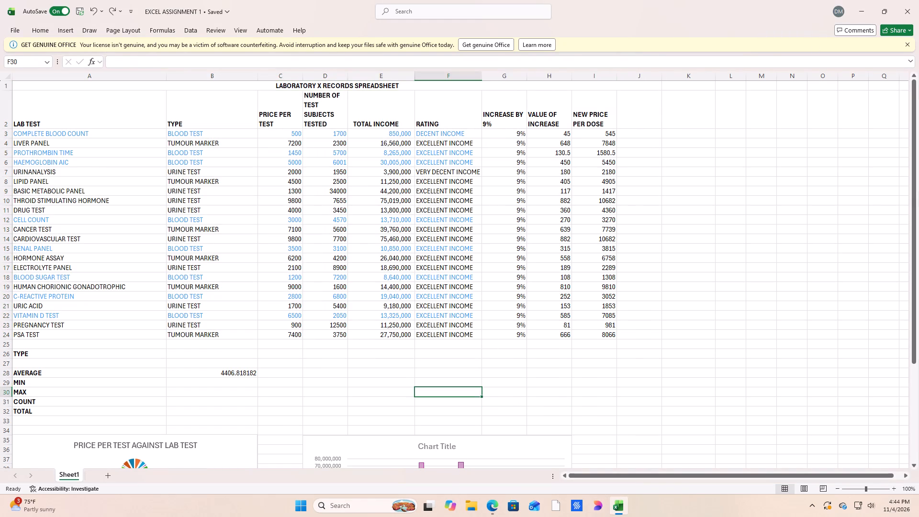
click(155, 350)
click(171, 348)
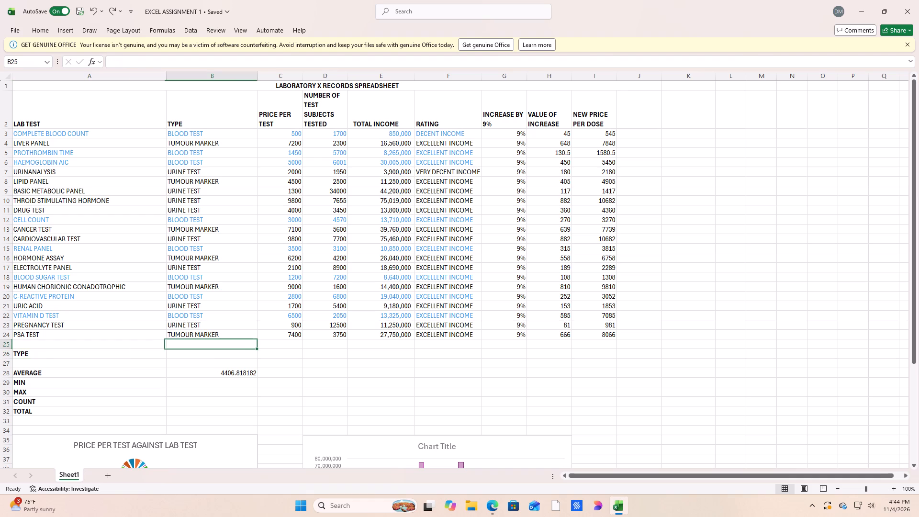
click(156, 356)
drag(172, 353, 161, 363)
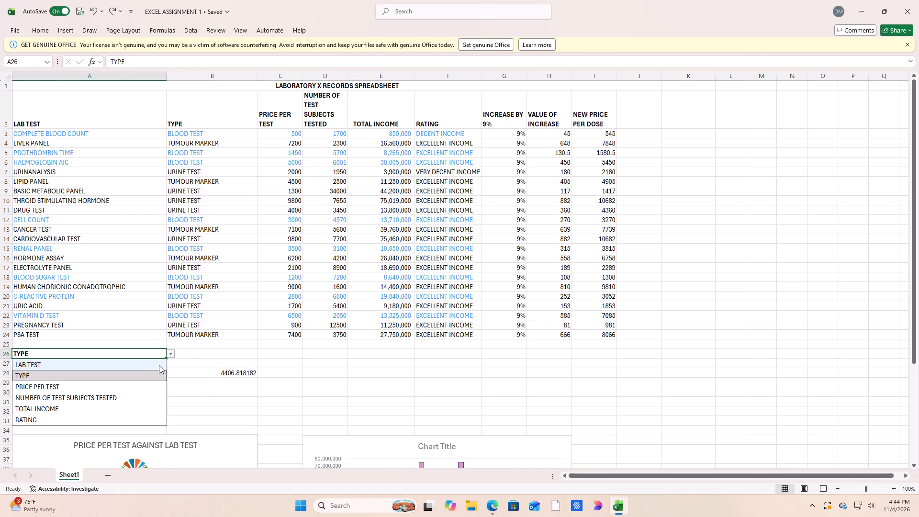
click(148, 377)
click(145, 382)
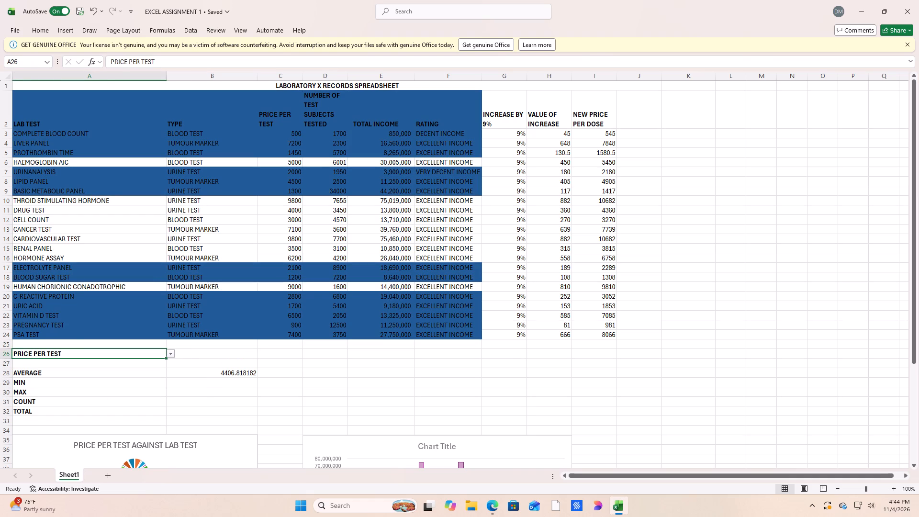
Clear the drop-down selection from cell A26.
key(BackSpace)
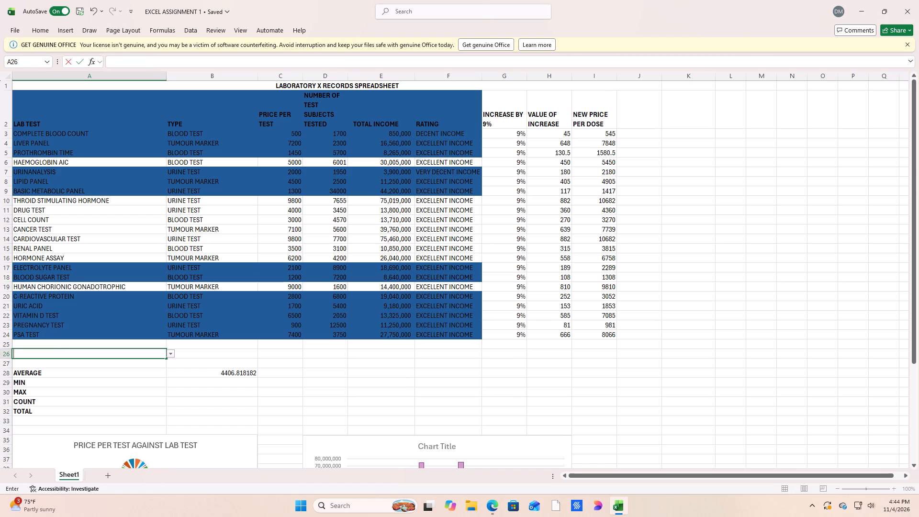
click(224, 395)
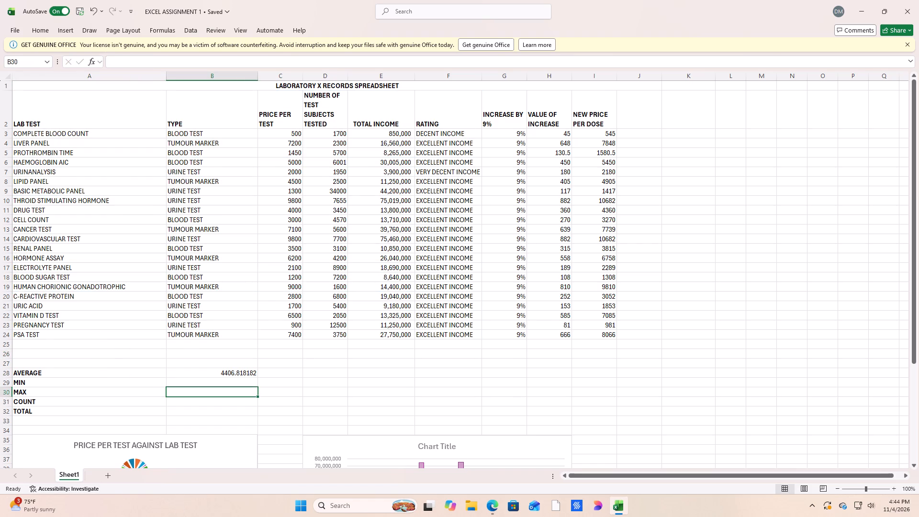
Start a new formula-based conditional formatting rule for A2:F24 and begin its formula with =IF(.
drag(88, 121, 371, 326)
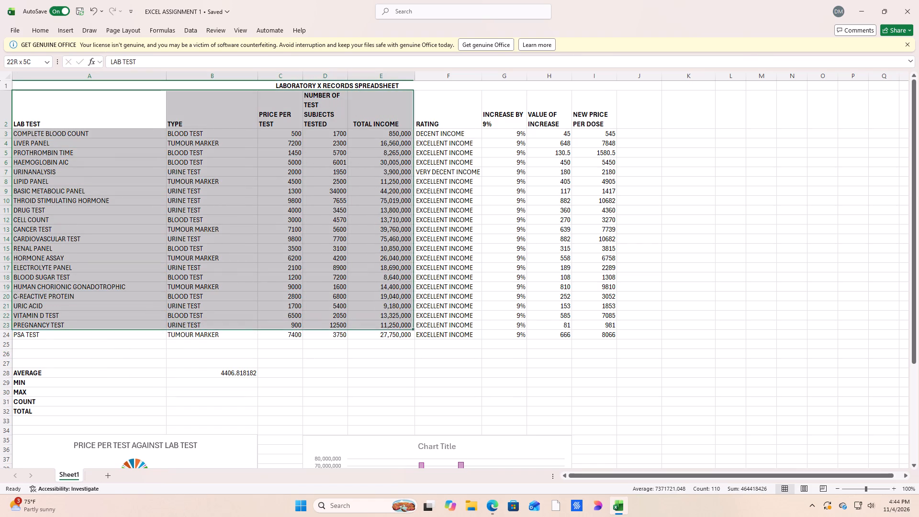
drag(371, 326, 427, 347)
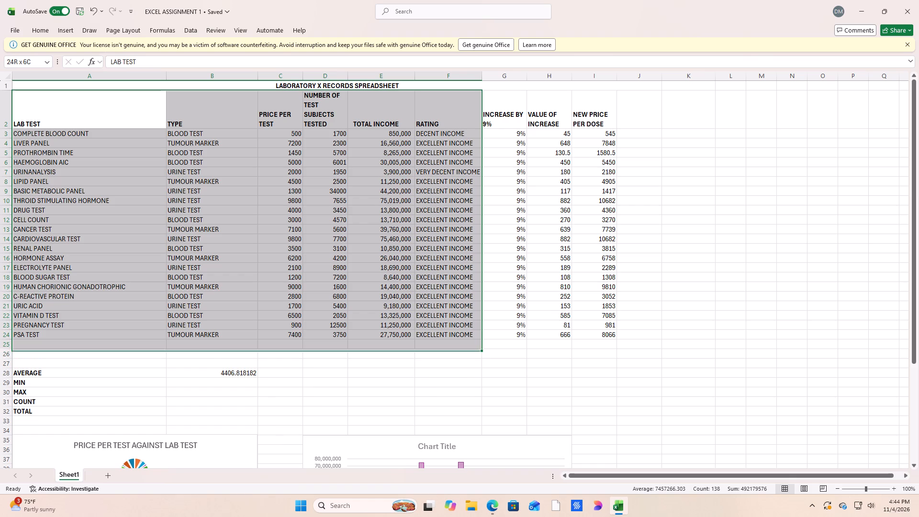
drag(427, 347, 430, 337)
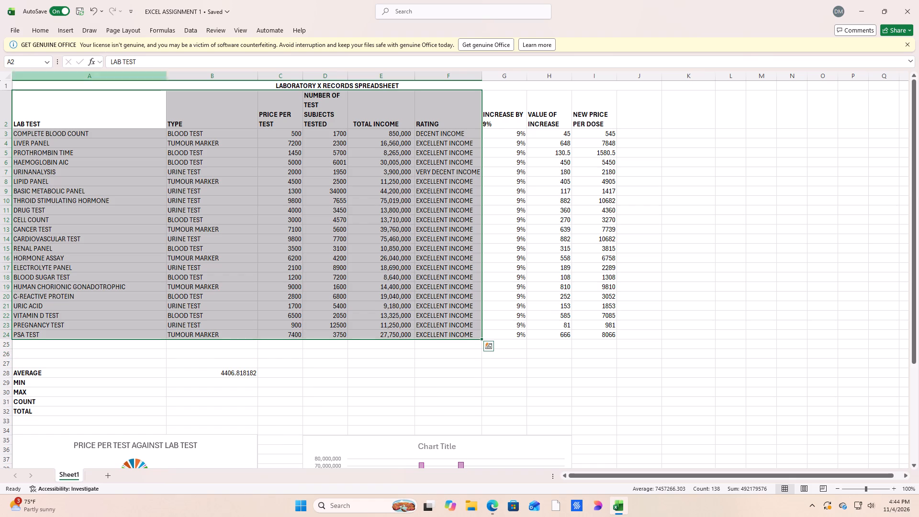
click(43, 25)
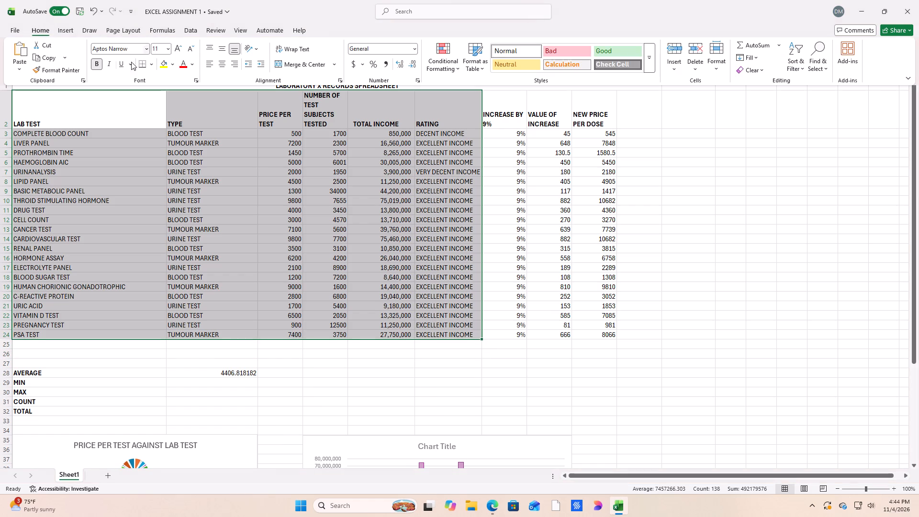
click(435, 59)
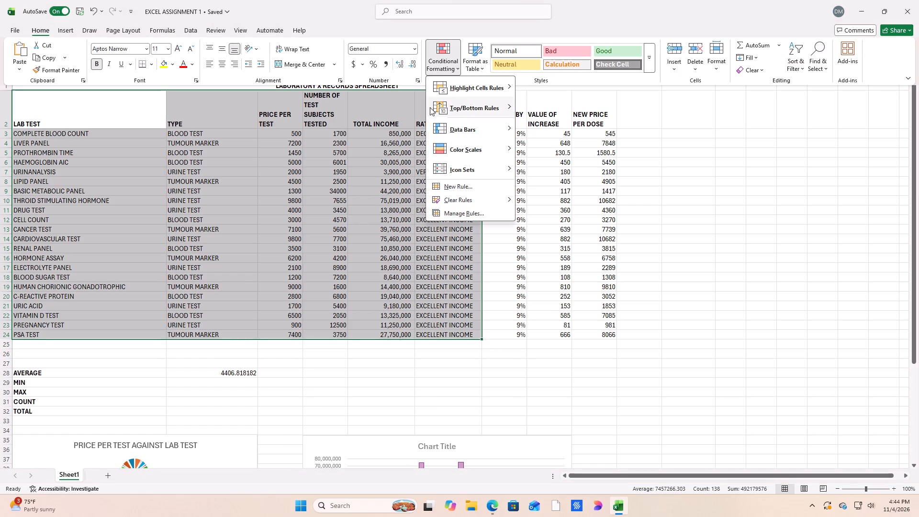
click(457, 188)
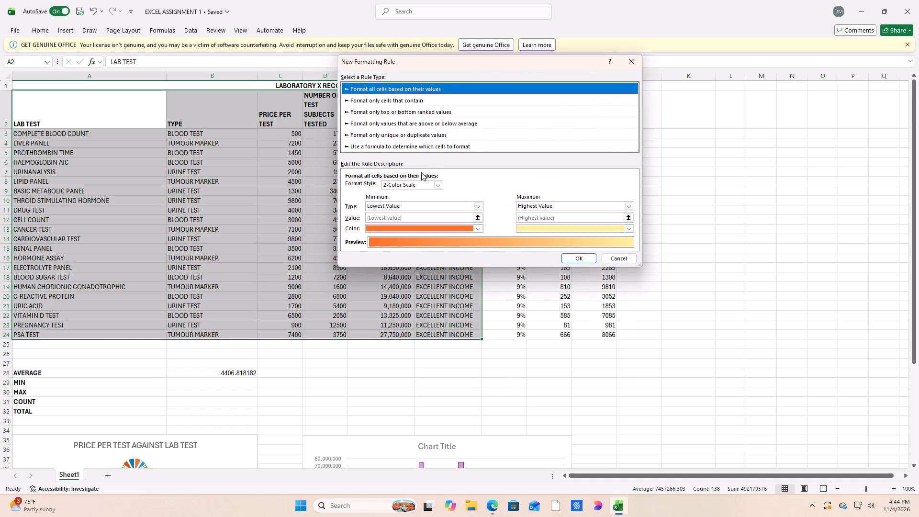
click(401, 148)
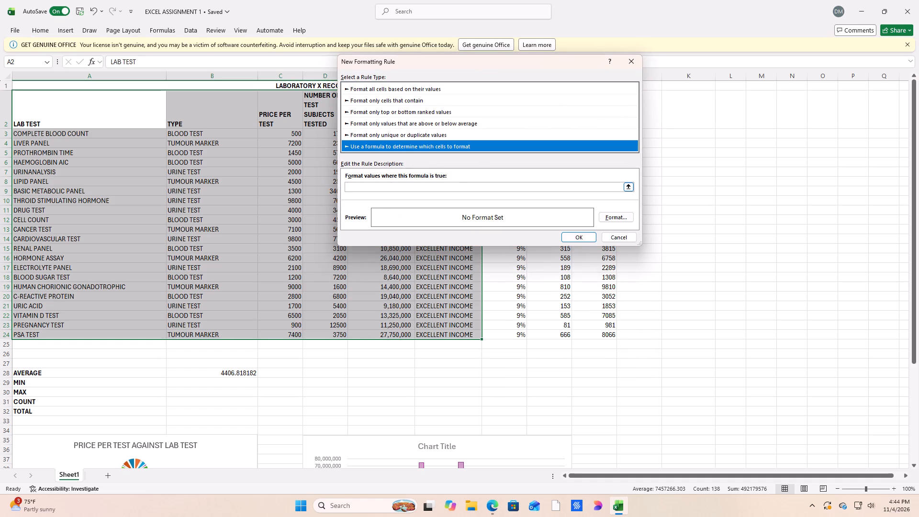
click(392, 186)
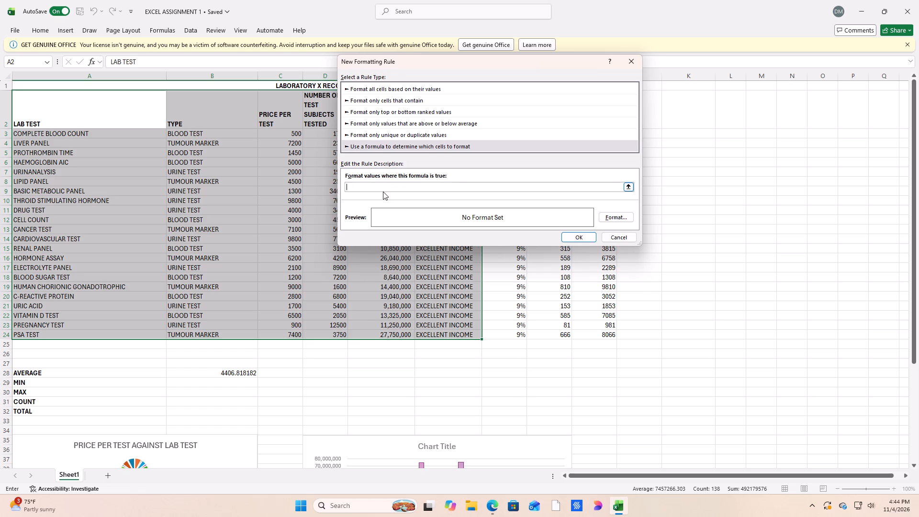
text(IF)
key(shift+parenleft)
click(347, 184)
key(equal)
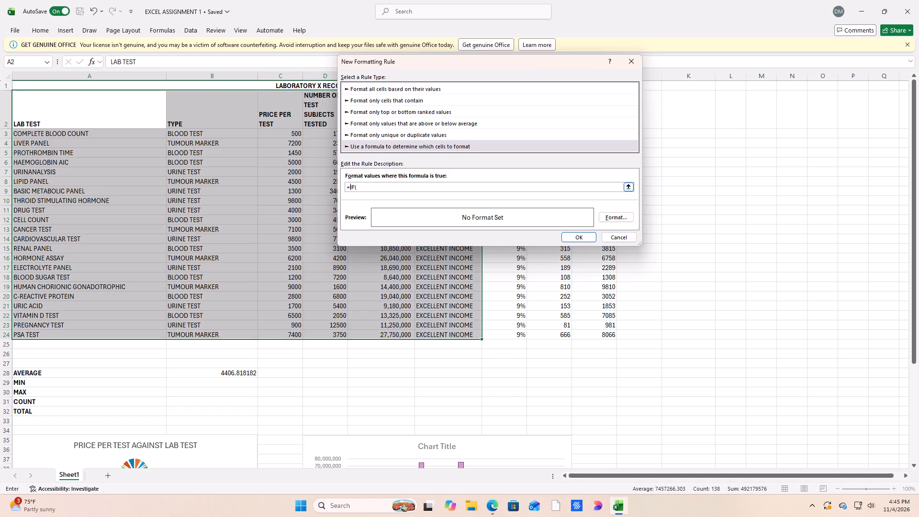
click(356, 186)
Add an absolute reference to cell A26 followed by an equals sign to the rule formula, giving =IF($A$26=.
click(97, 355)
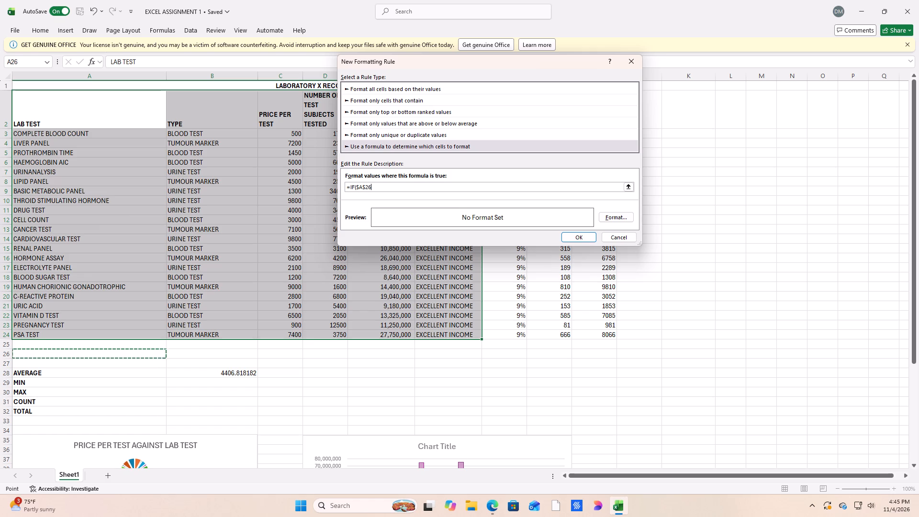
key(equal)
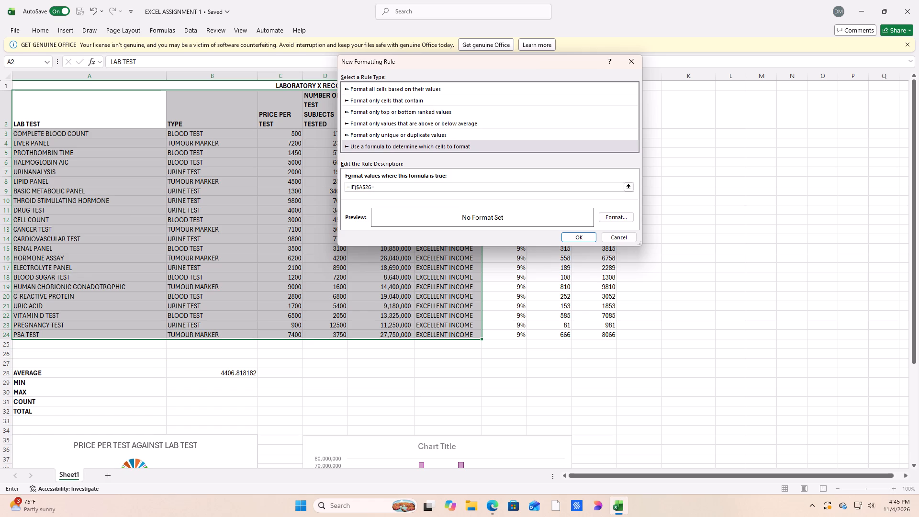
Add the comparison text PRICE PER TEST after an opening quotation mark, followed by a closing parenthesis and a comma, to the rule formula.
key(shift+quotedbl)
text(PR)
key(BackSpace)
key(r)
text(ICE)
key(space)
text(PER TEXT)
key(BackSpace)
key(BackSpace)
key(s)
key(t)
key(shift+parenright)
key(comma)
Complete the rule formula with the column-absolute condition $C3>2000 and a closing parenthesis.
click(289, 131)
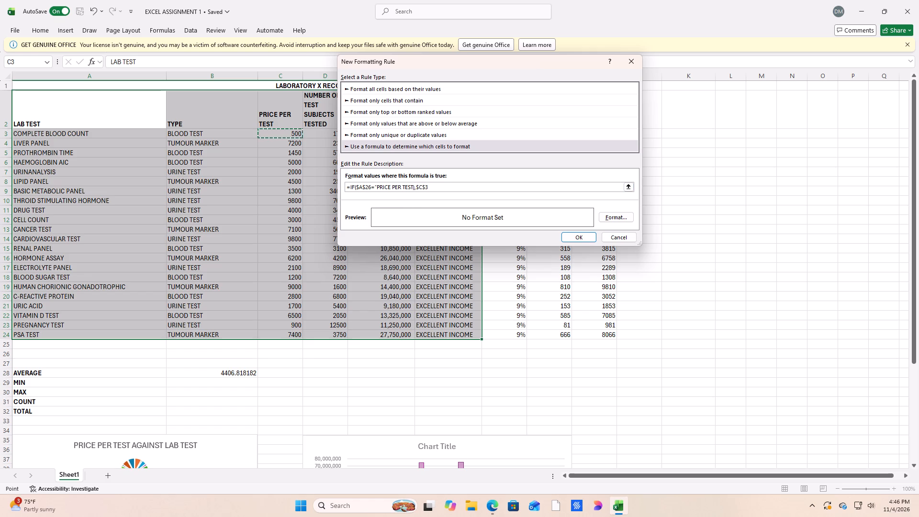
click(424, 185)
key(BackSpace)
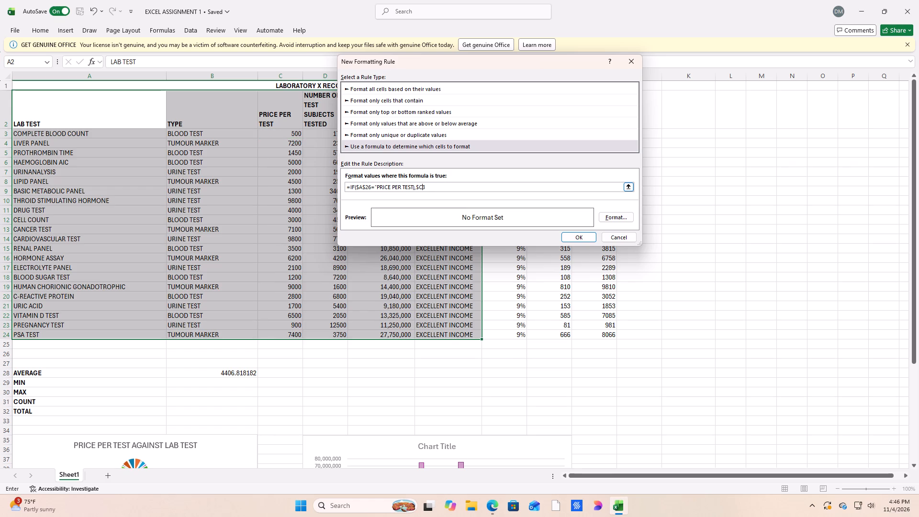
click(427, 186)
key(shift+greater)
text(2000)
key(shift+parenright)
Set the new rule's format to a solid dark blue background fill.
click(608, 214)
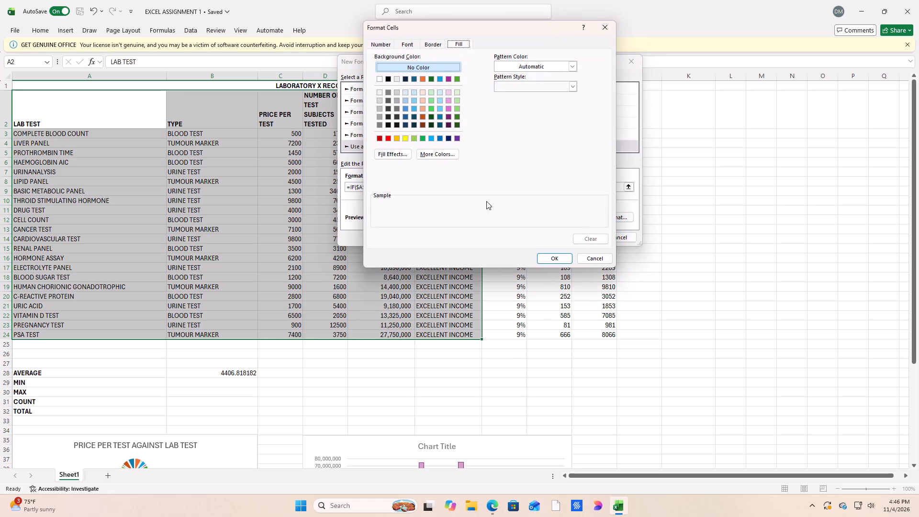
click(412, 115)
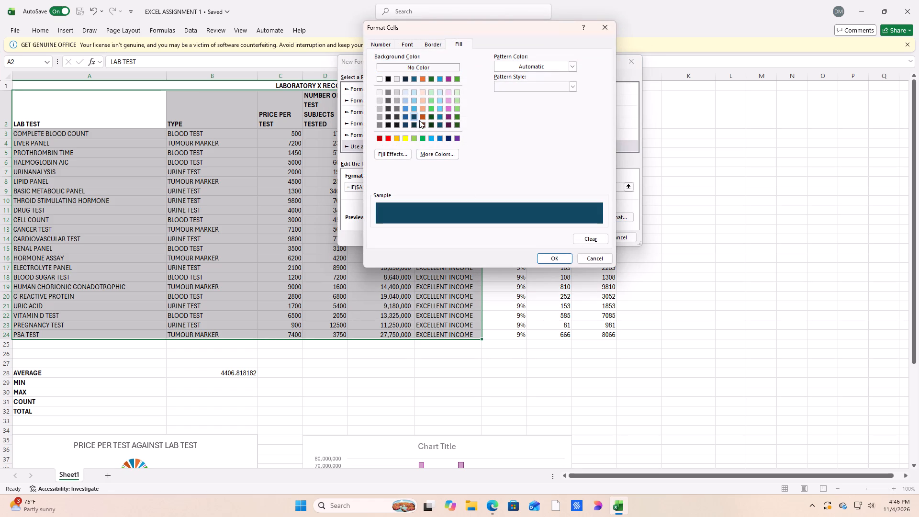
click(554, 258)
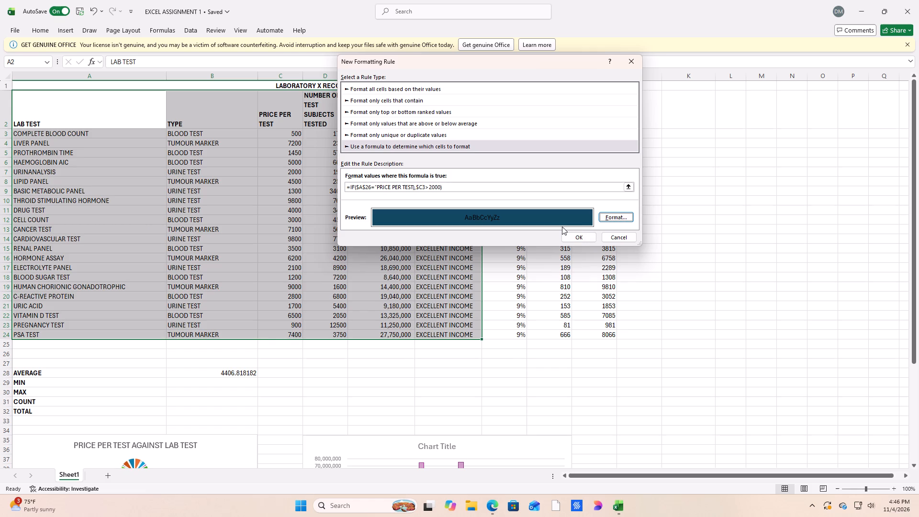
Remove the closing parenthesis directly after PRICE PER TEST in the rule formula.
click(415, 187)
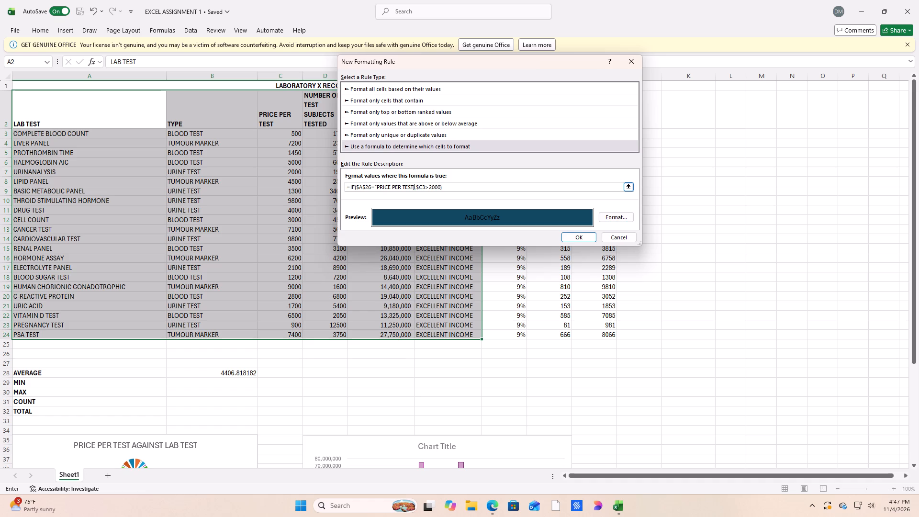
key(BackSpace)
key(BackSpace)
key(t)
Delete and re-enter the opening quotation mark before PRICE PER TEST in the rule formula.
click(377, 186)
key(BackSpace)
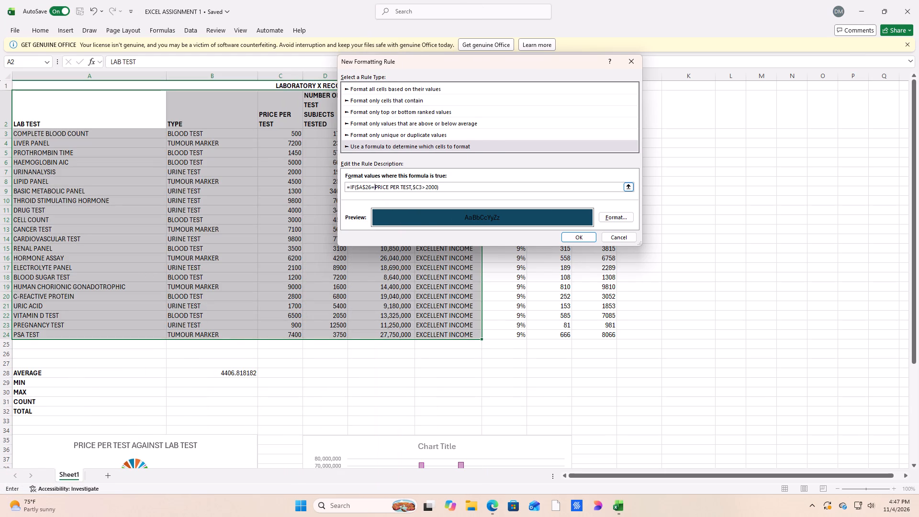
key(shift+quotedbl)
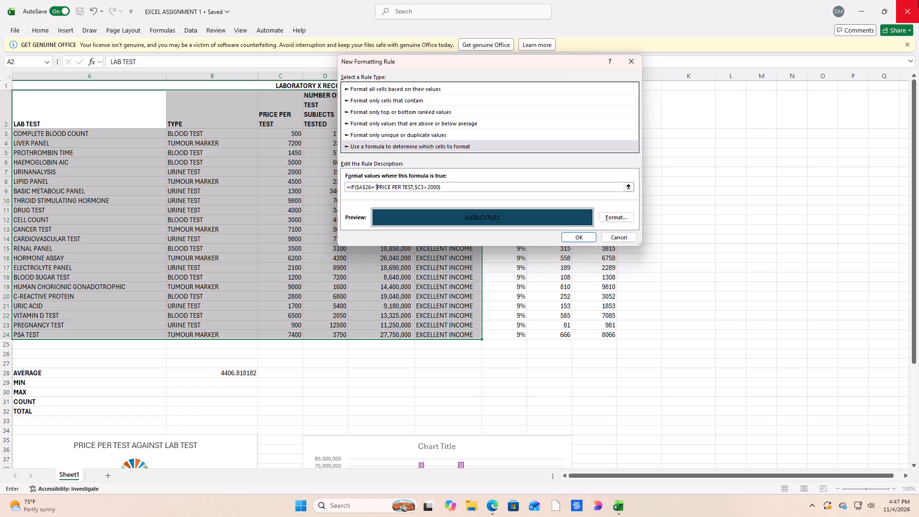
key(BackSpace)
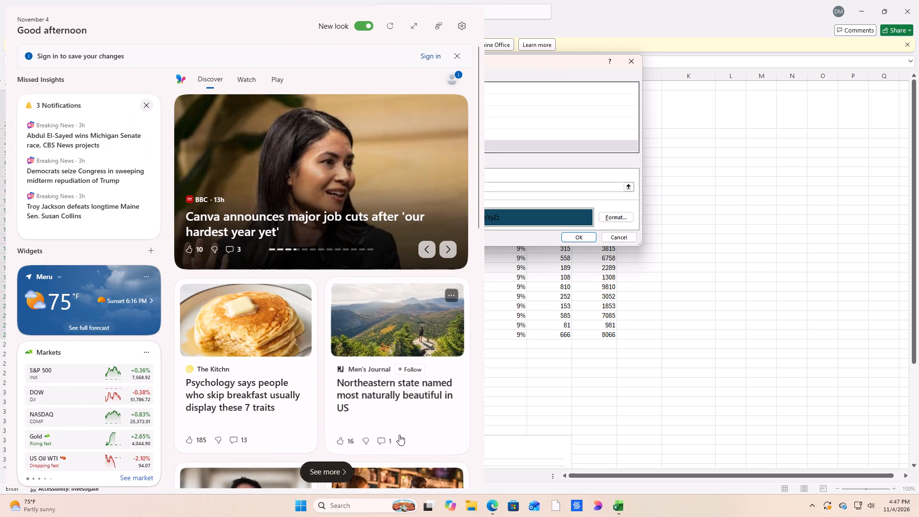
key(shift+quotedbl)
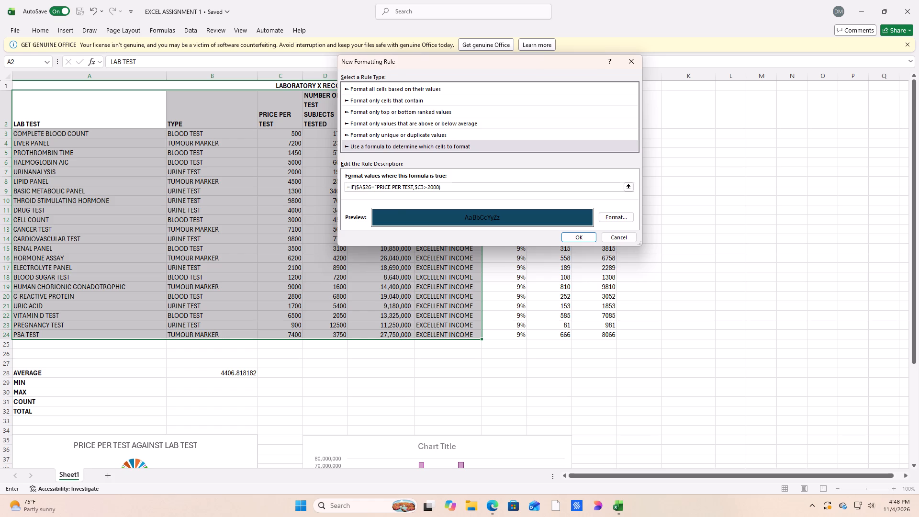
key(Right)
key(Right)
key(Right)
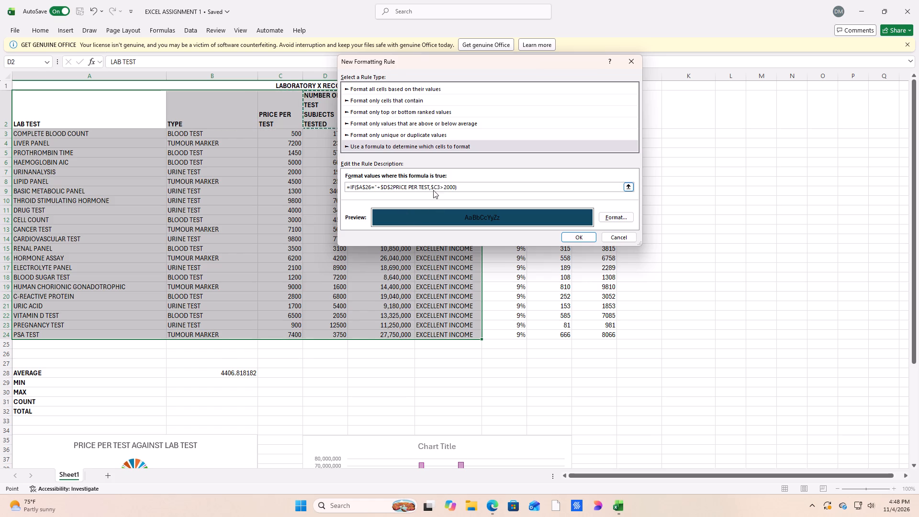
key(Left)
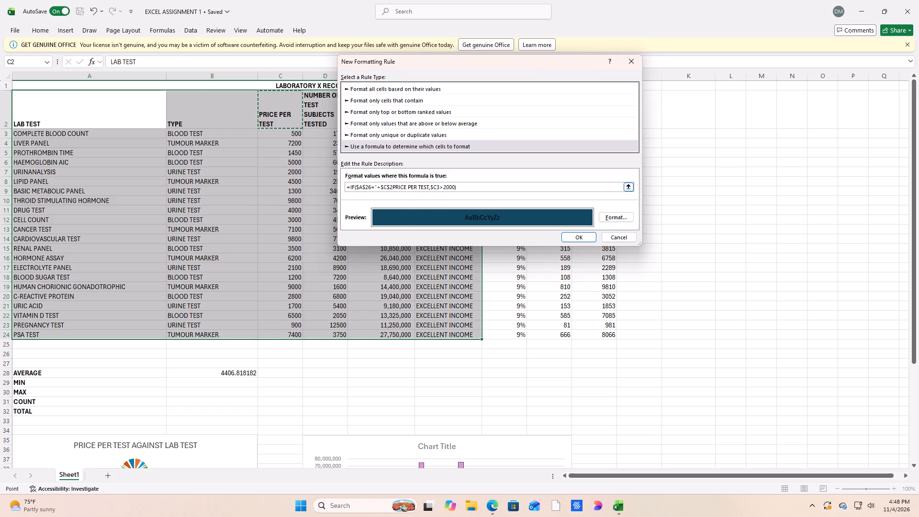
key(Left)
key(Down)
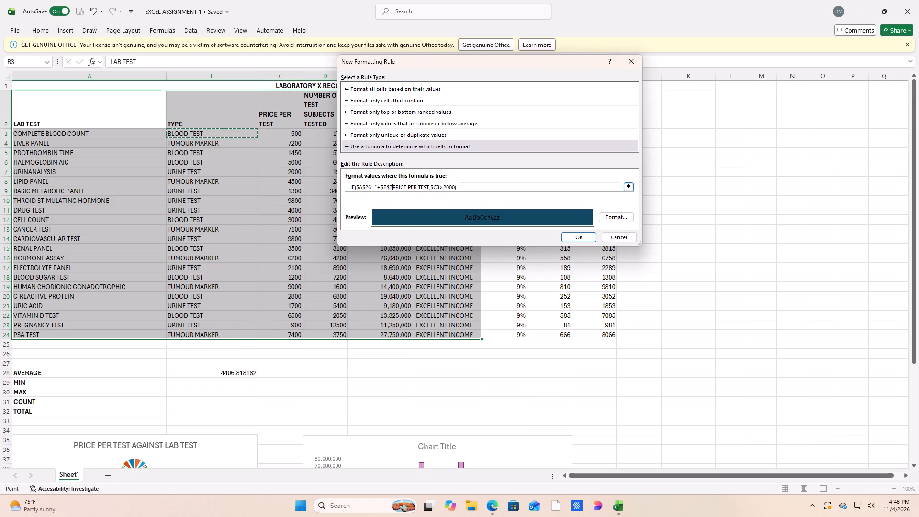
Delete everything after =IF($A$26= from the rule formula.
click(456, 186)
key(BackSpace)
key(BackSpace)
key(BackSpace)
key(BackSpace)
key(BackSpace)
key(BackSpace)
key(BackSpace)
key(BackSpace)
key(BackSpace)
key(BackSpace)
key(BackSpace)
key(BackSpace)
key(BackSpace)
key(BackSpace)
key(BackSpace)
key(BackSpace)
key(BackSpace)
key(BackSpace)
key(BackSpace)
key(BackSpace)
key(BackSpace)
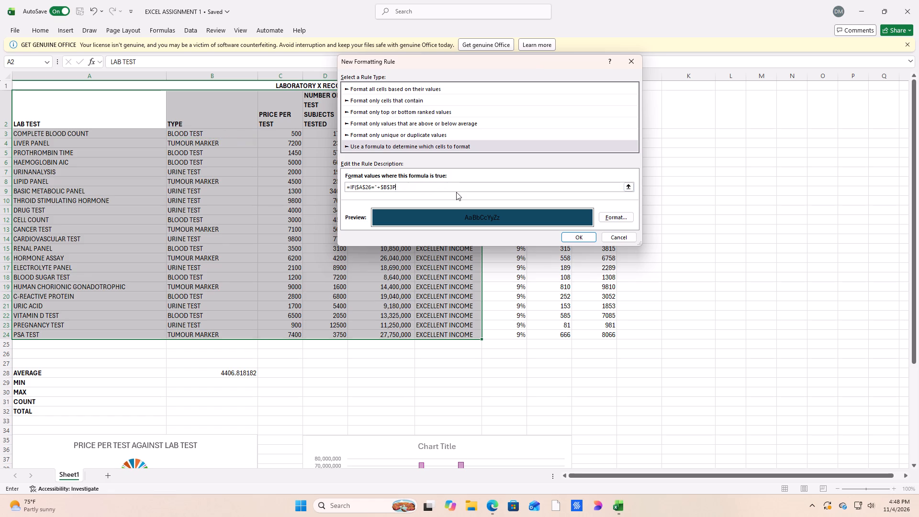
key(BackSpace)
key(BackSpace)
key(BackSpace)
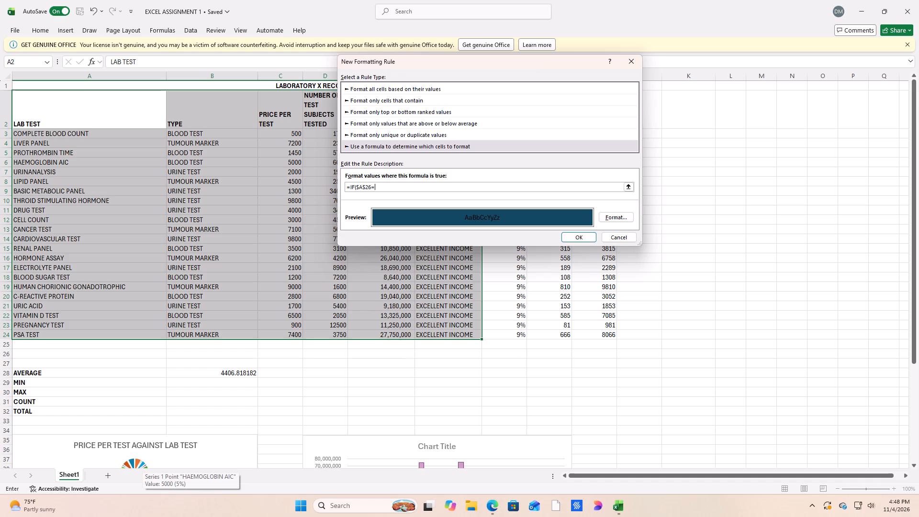
Continue the rule formula after =IF($A$26= with "PRICE PER TEST" in quotation marks, followed by a comma.
key(shift+quotedbl)
text(PRICE PER)
key(space)
text(TEXT)
key(BackSpace)
key(BackSpace)
text(ST)
key(shift+quotedbl)
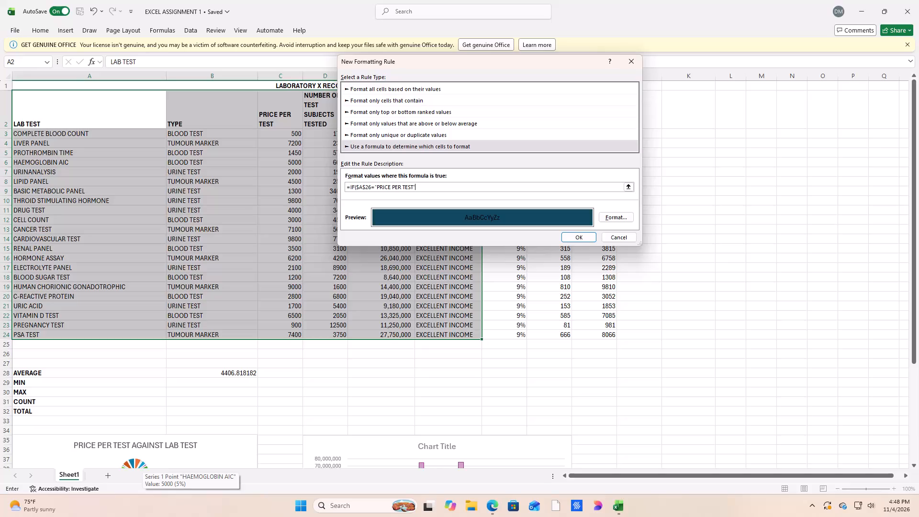
key(comma)
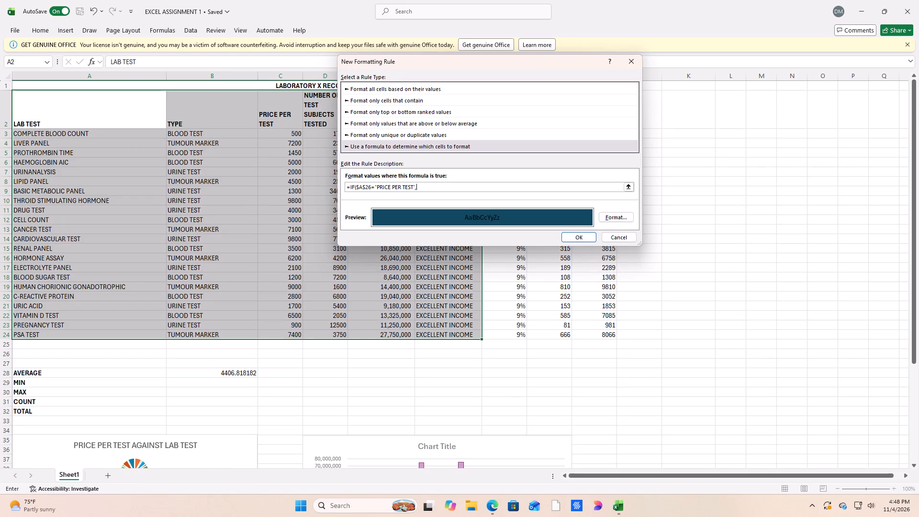
Complete the rule formula with the condition $C3<2000, keeping only column C absolute, and a closing parenthesis.
click(286, 134)
click(425, 187)
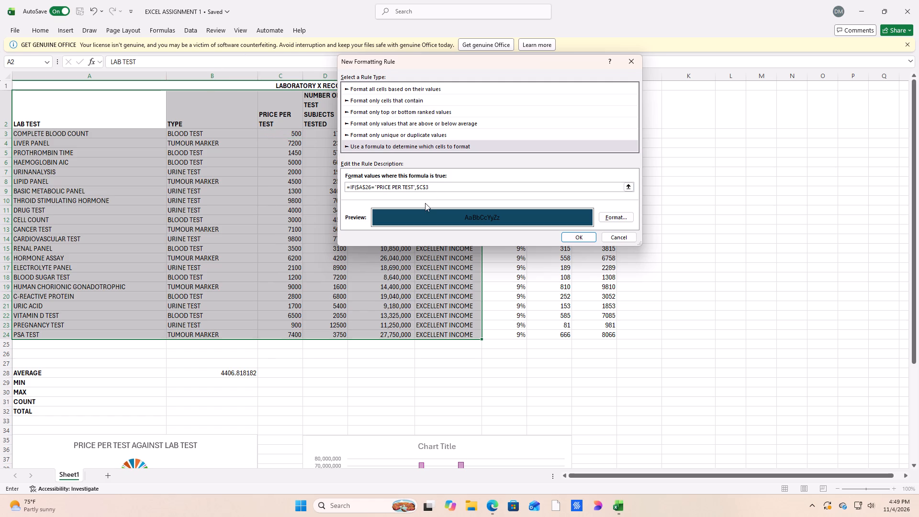
key(BackSpace)
click(427, 183)
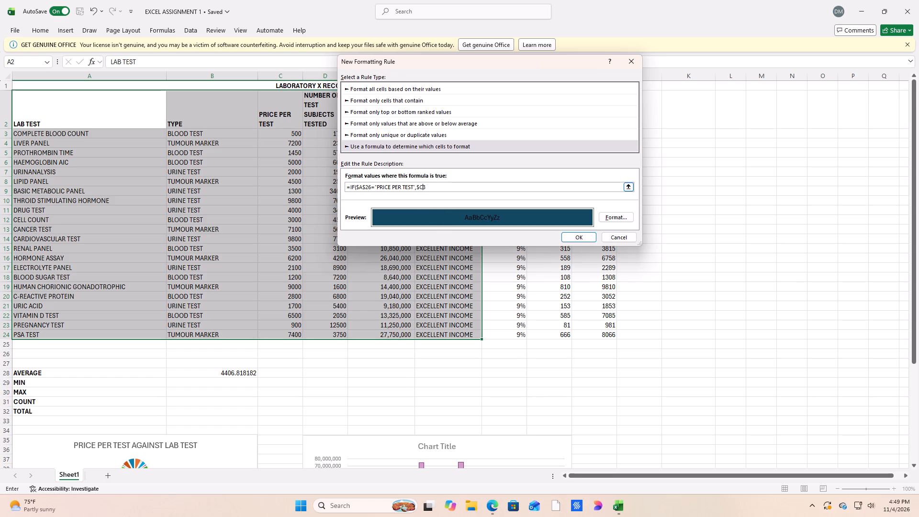
click(433, 188)
key(shift+less)
key(2)
text(000)
key(shift+parenright)
Replace the IF function with AND at the start of the rule formula.
click(353, 185)
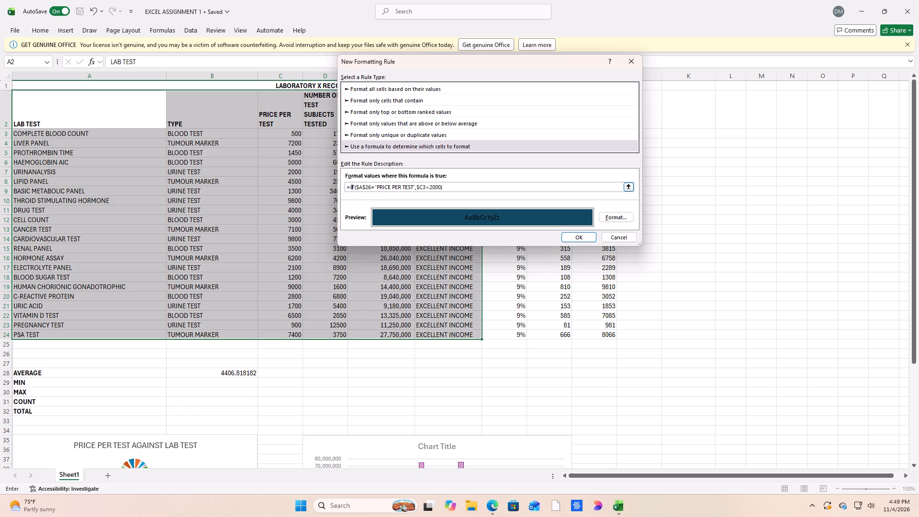
click(354, 186)
key(BackSpace)
key(BackSpace)
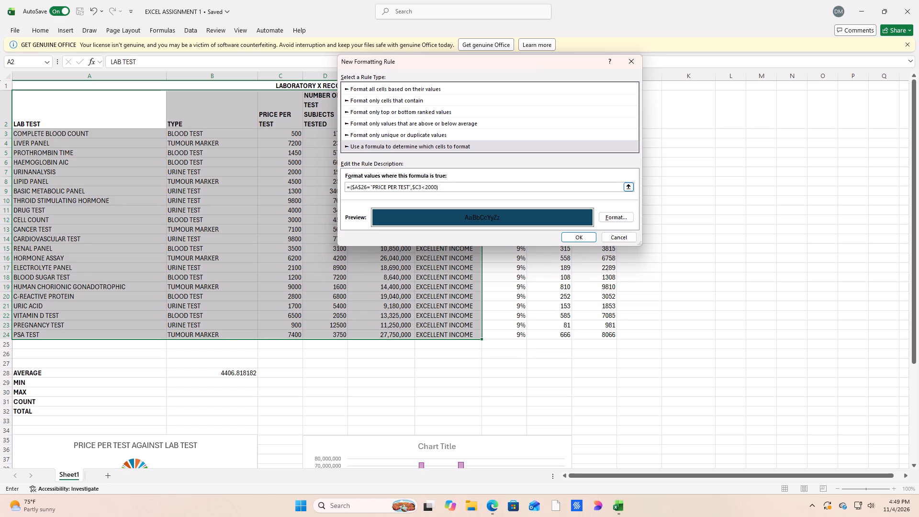
key(a)
text(ND)
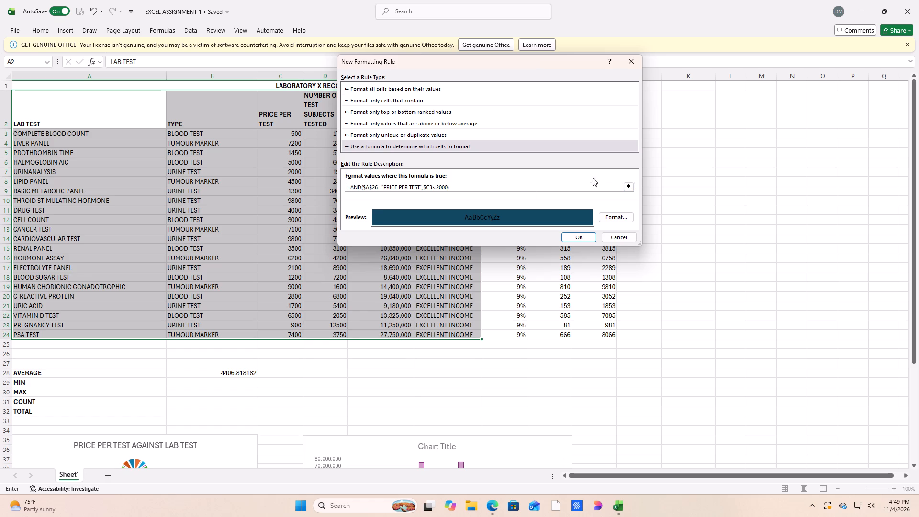
Change the rule's background fill to the lighter dark blue theme shade and apply the rule to A2:F24.
click(619, 217)
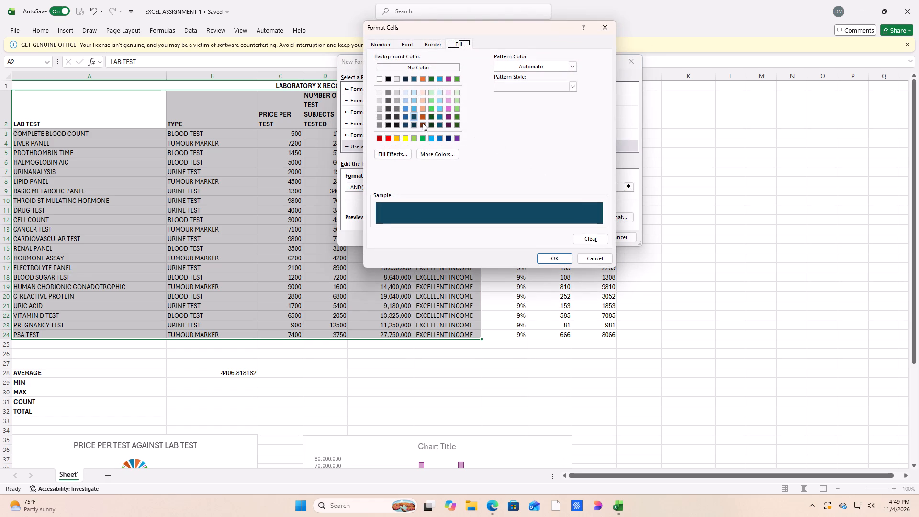
click(404, 115)
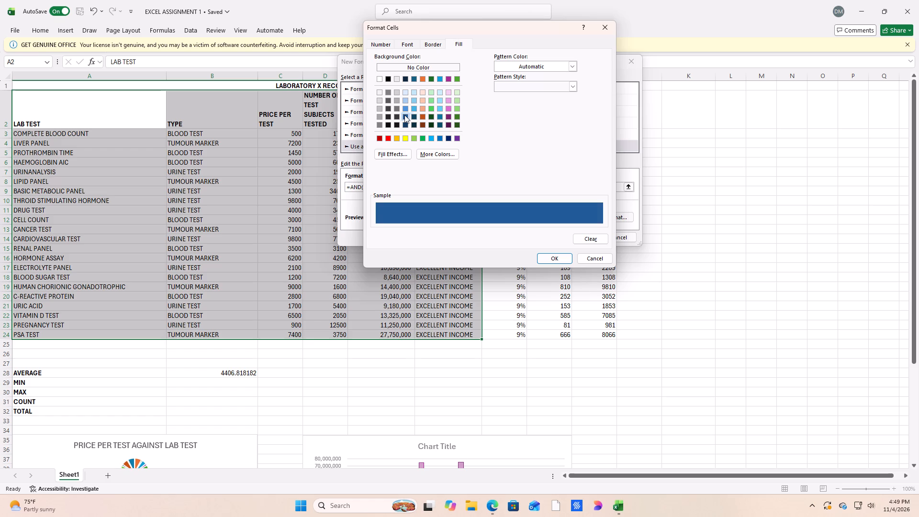
click(548, 255)
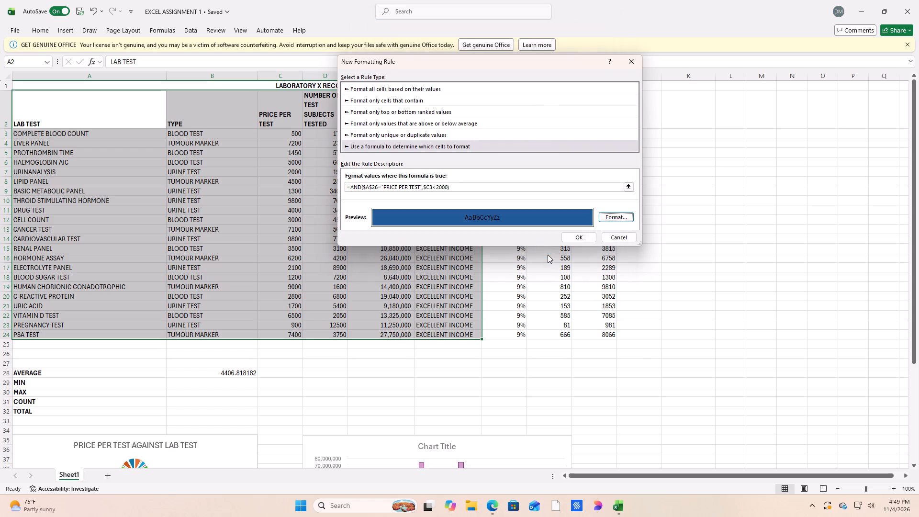
click(583, 236)
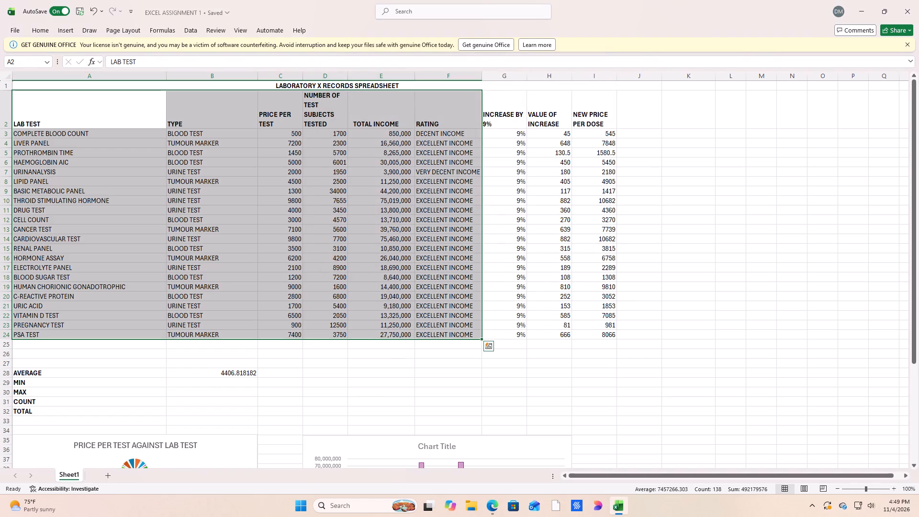
Choose PRICE PER TEST from the list of options in cell A26.
click(160, 354)
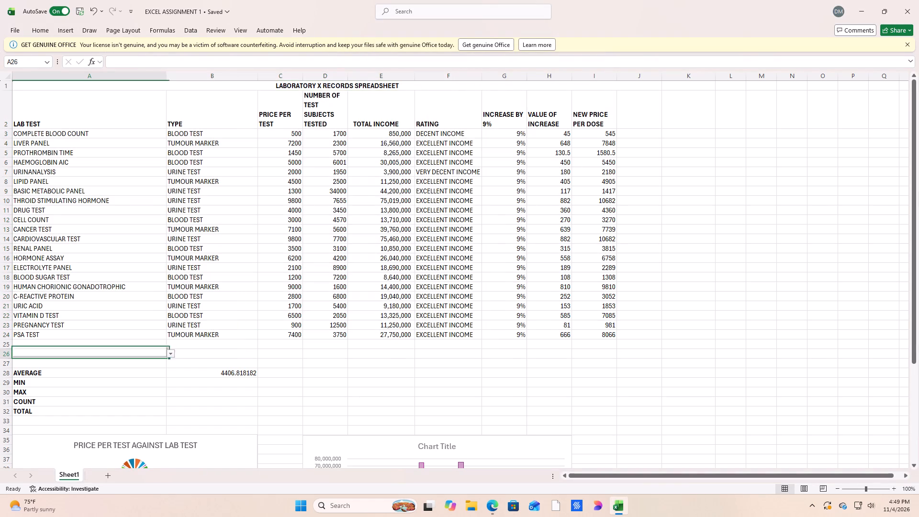
click(170, 352)
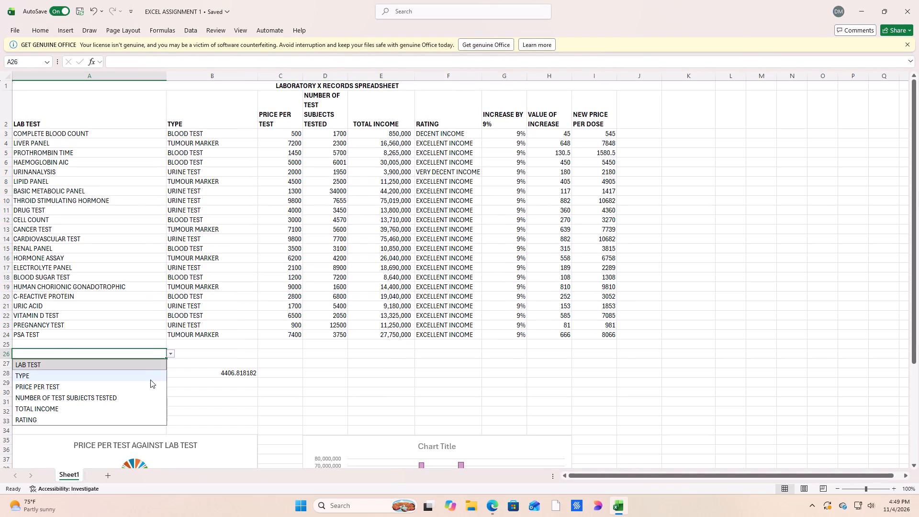
click(150, 382)
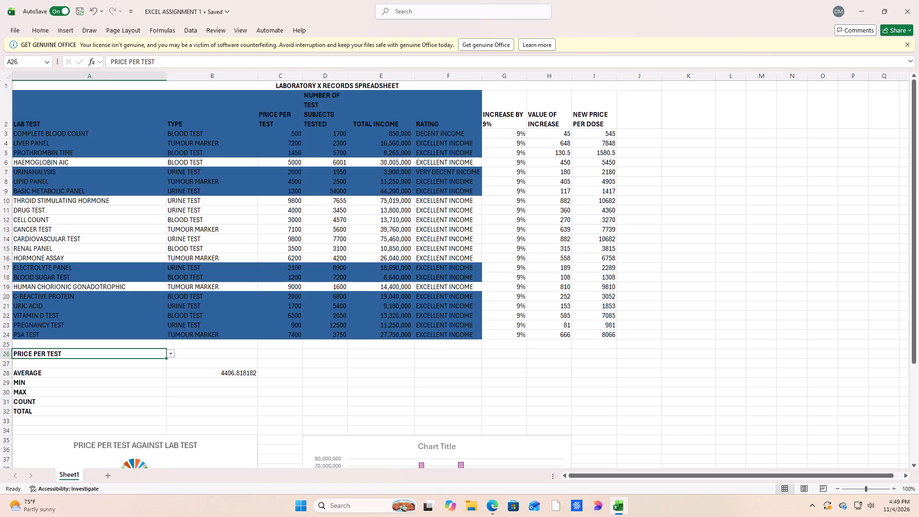
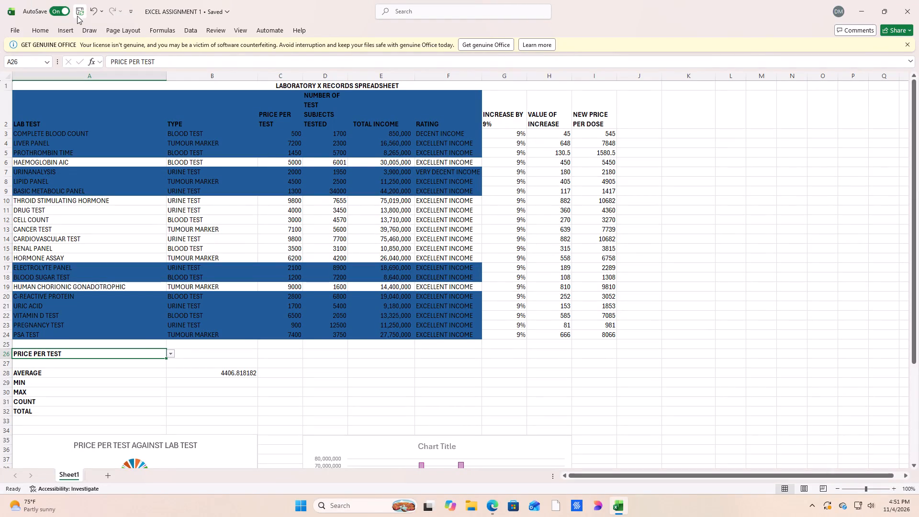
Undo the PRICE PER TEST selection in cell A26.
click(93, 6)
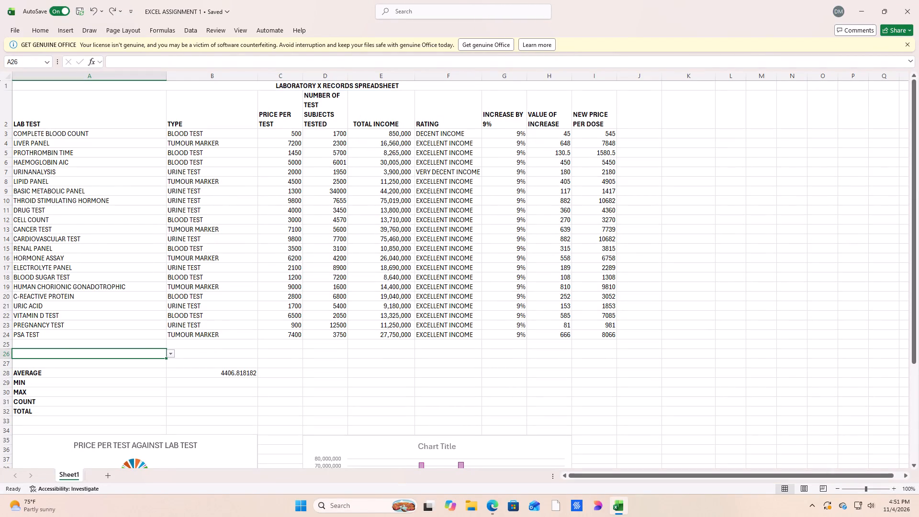
Start a new formula-based conditional formatting rule for A3:F24 and paste the copied formula =IF($A$26="PRICE PER TEST",$C3=<2000).
drag(18, 134, 449, 331)
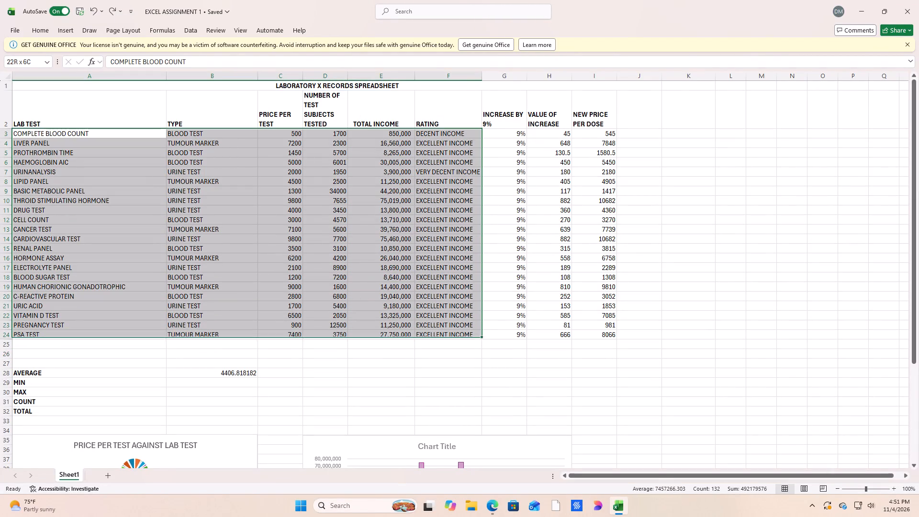
drag(449, 331, 449, 332)
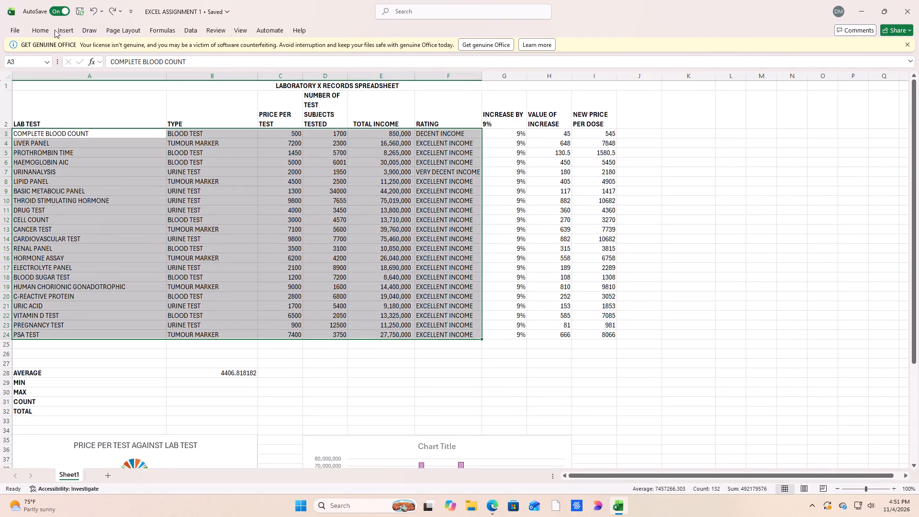
click(46, 32)
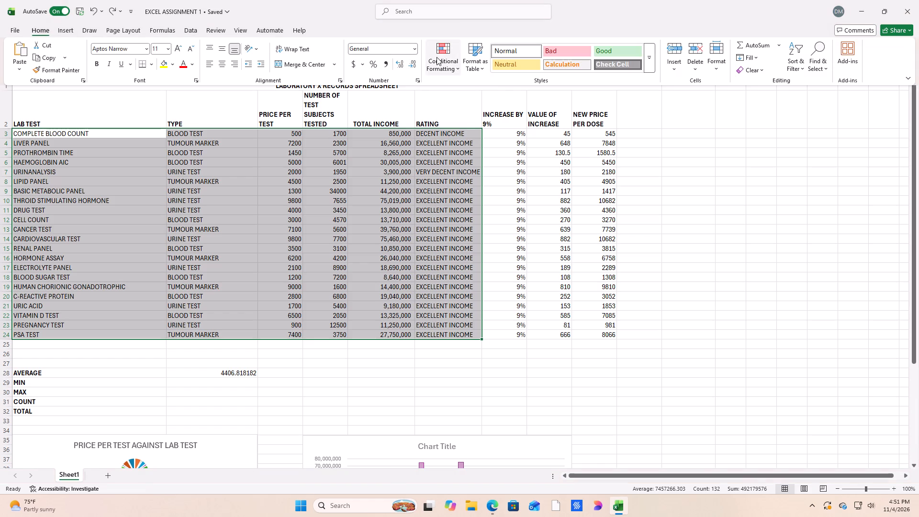
click(437, 57)
click(463, 185)
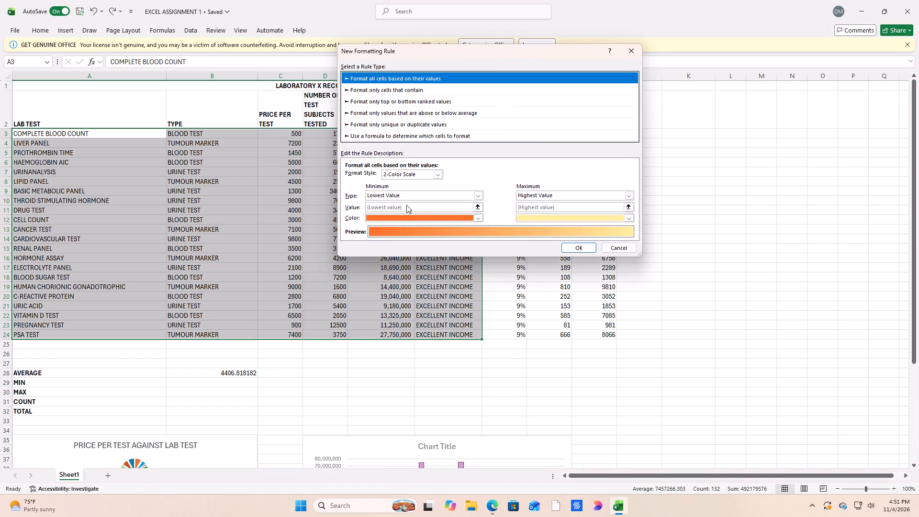
click(404, 132)
click(414, 174)
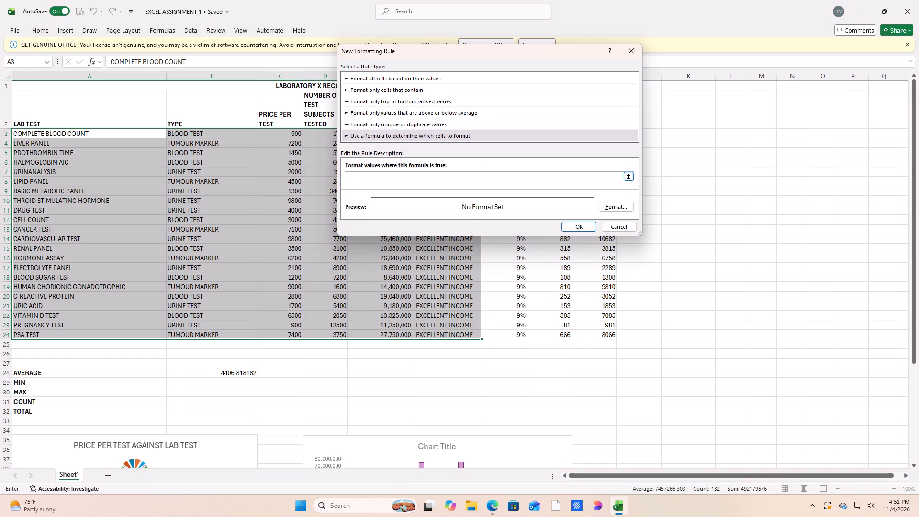
key(ctrl+v)
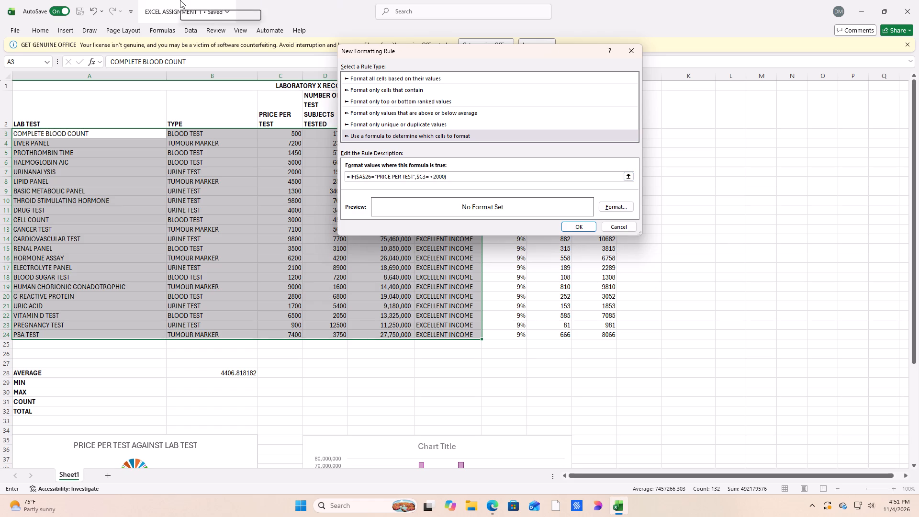
Change the second condition of the rule formula to C3<2000, with a fully relative cell reference.
click(418, 177)
key(BackSpace)
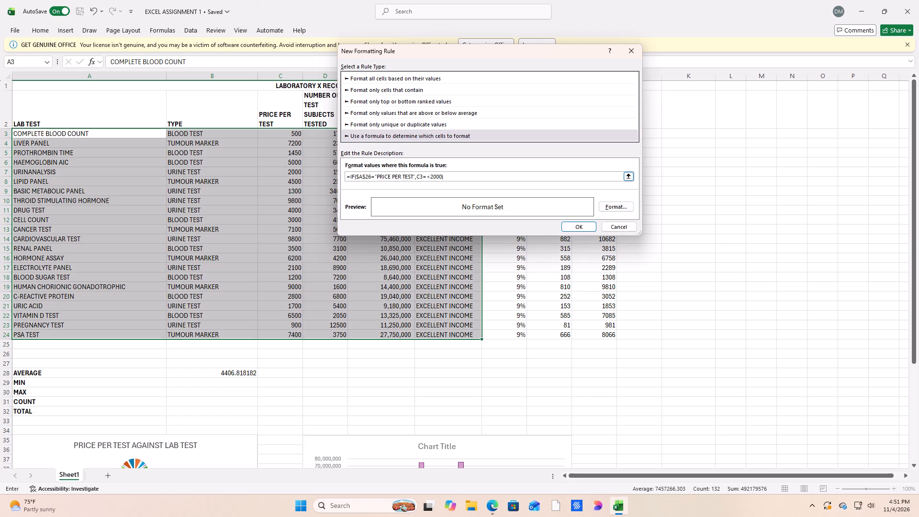
click(426, 175)
key(BackSpace)
click(414, 177)
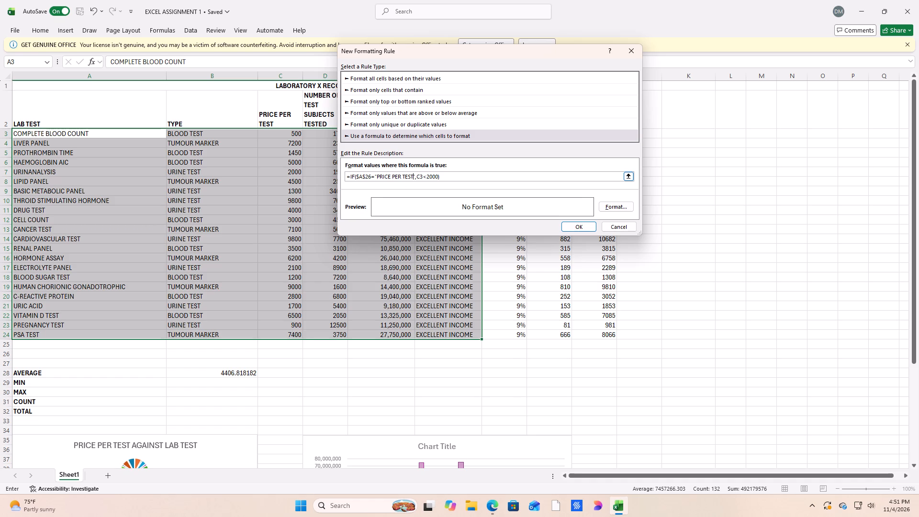
click(414, 176)
Replace the IF function with AND at the start of the rule formula.
click(355, 177)
key(BackSpace)
key(BackSpace)
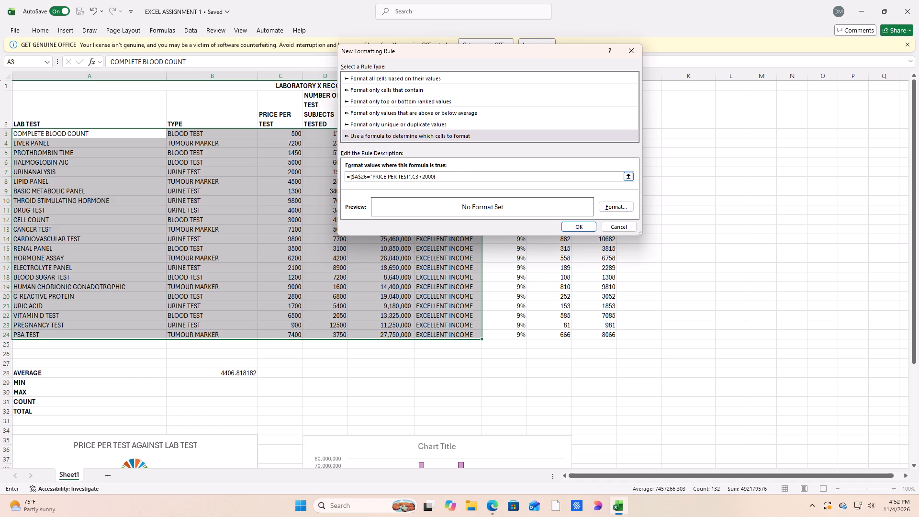
key(a)
text(AND)
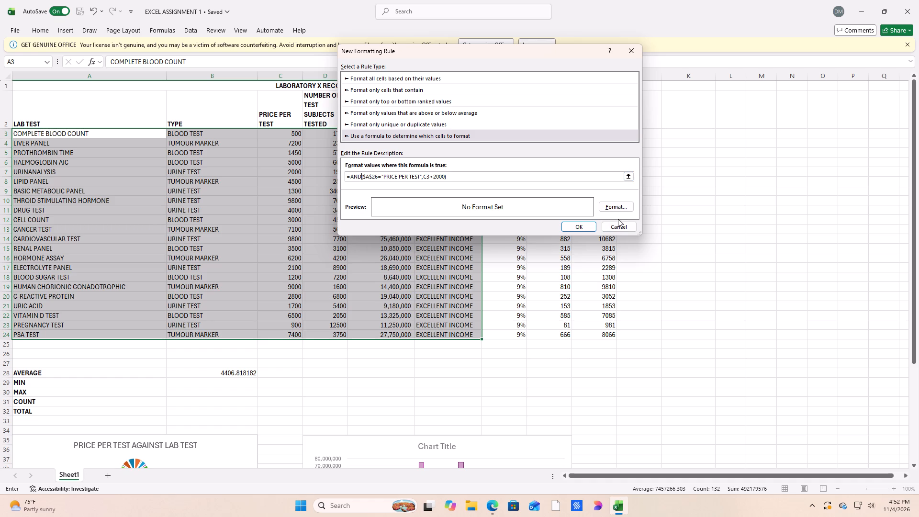
Give the rule a medium dark blue theme background fill and apply it to A3:F24.
click(621, 207)
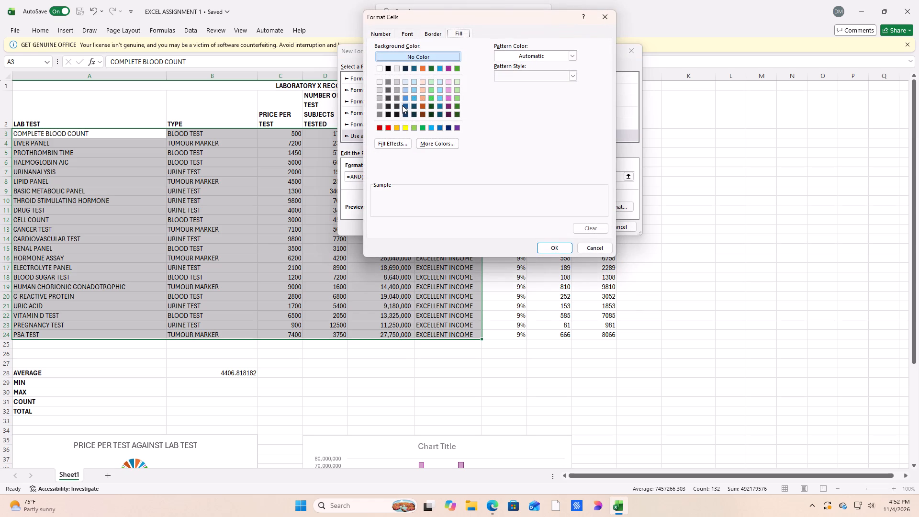
click(403, 105)
click(565, 247)
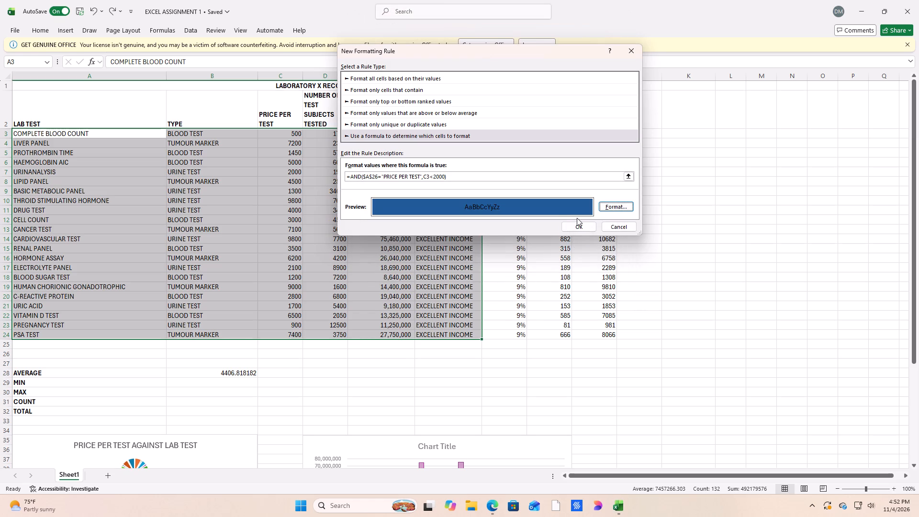
click(580, 226)
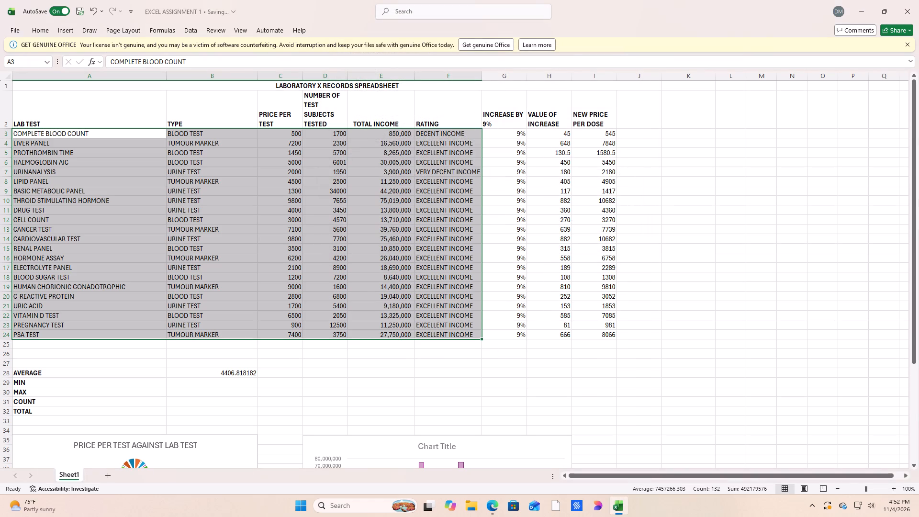
Choose PRICE PER TEST from the list of options in cell A26.
click(67, 356)
click(170, 355)
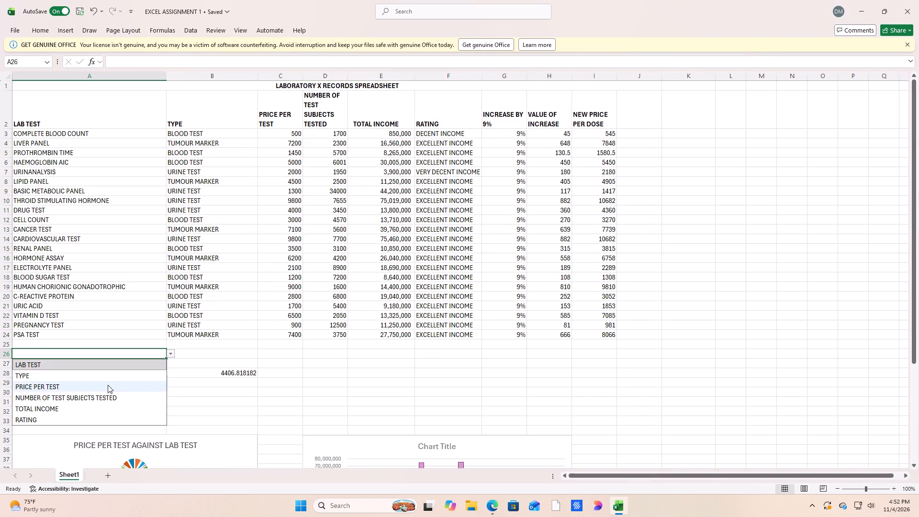
click(107, 384)
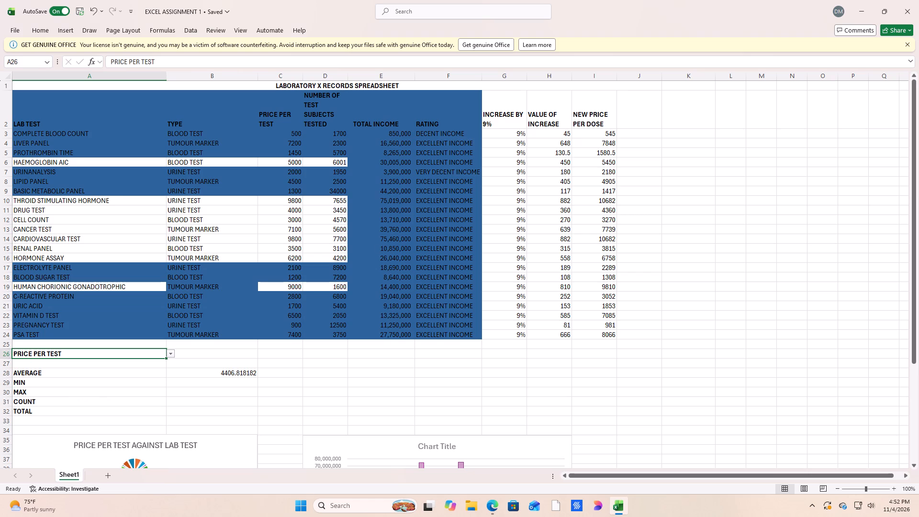
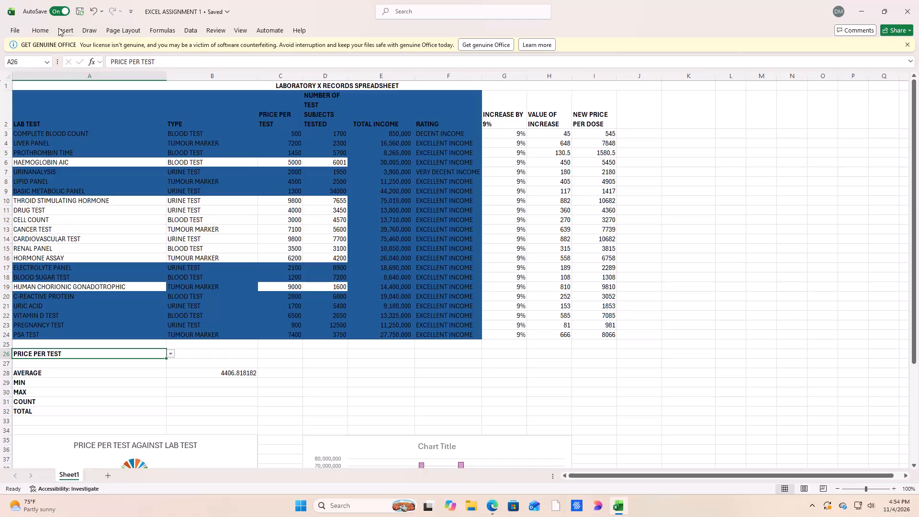
Undo the PRICE PER TEST choice in cell A26.
click(90, 8)
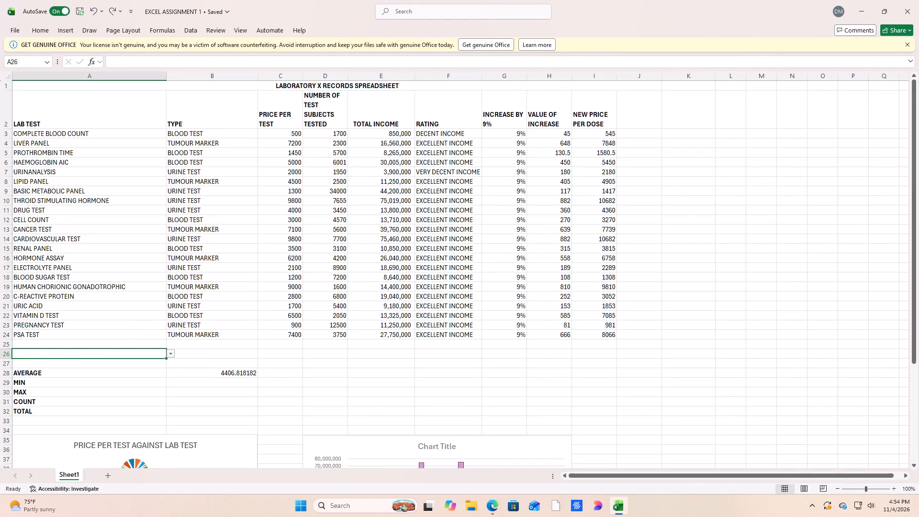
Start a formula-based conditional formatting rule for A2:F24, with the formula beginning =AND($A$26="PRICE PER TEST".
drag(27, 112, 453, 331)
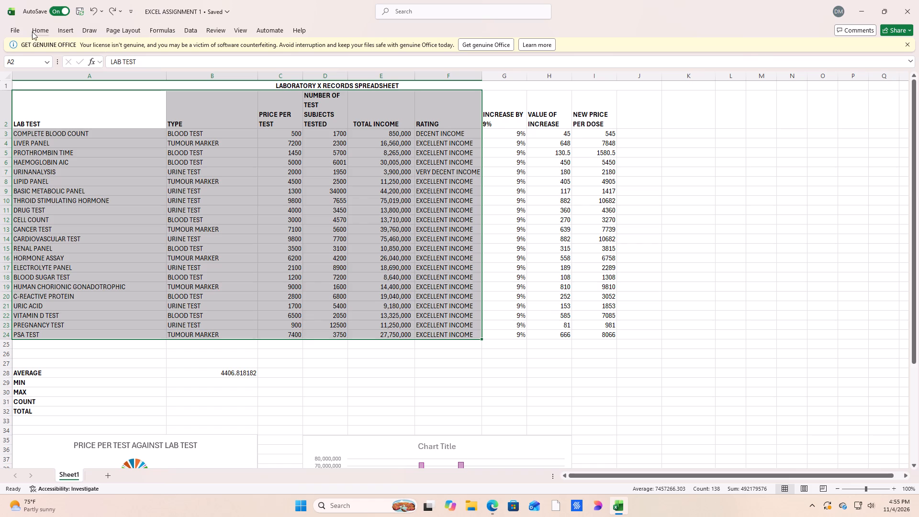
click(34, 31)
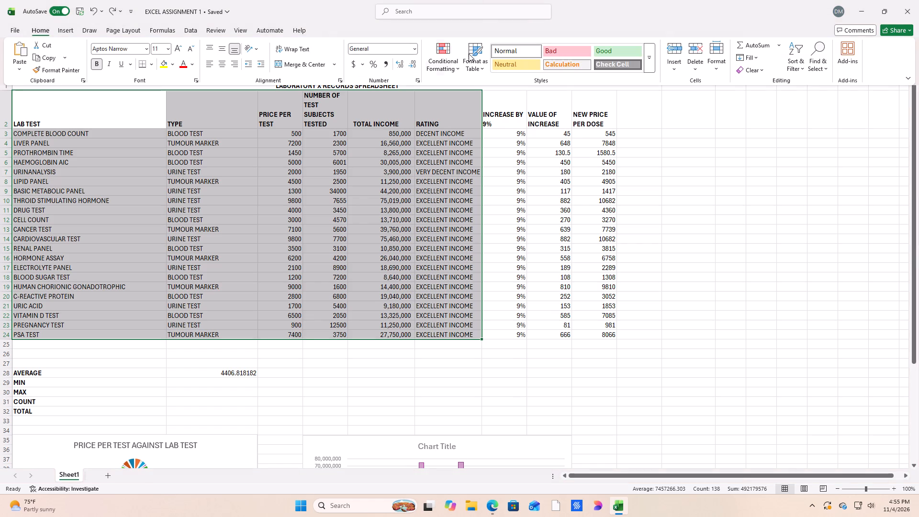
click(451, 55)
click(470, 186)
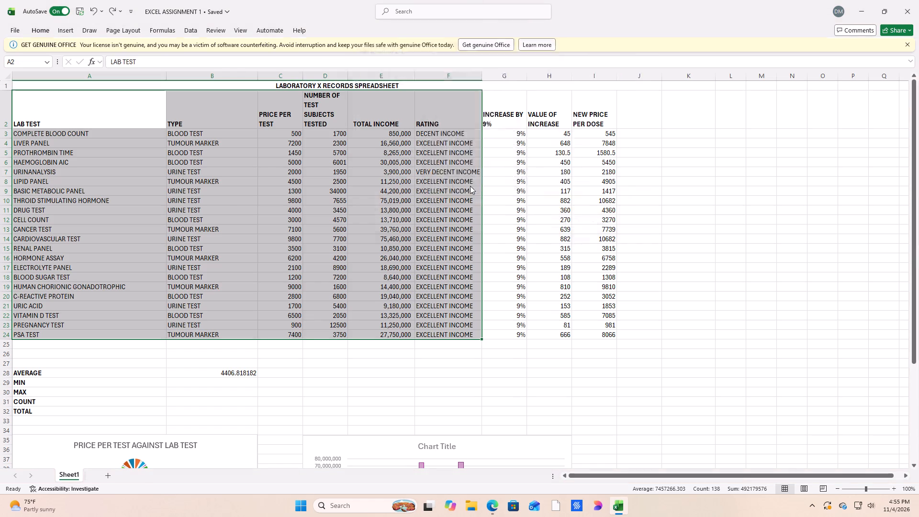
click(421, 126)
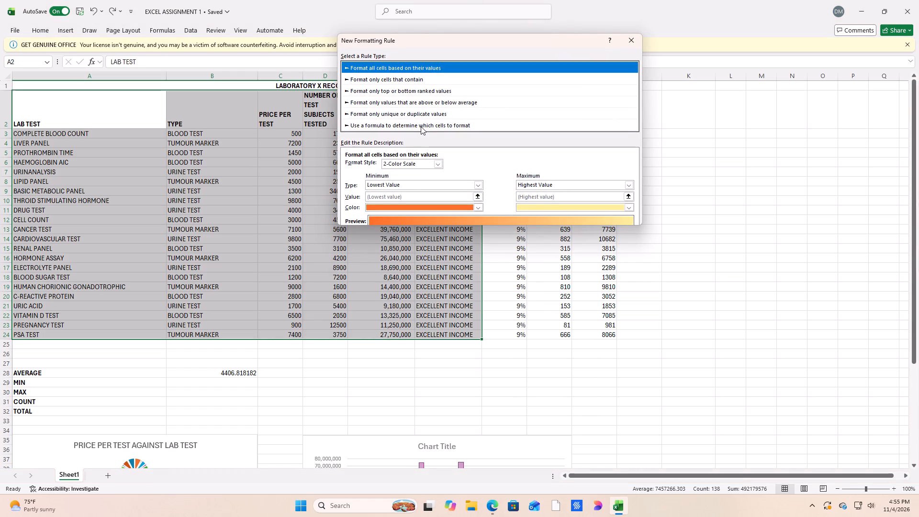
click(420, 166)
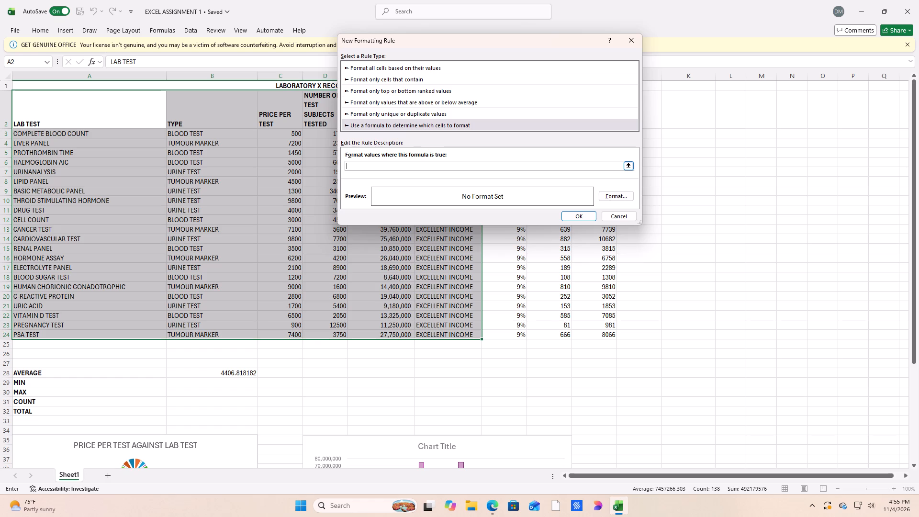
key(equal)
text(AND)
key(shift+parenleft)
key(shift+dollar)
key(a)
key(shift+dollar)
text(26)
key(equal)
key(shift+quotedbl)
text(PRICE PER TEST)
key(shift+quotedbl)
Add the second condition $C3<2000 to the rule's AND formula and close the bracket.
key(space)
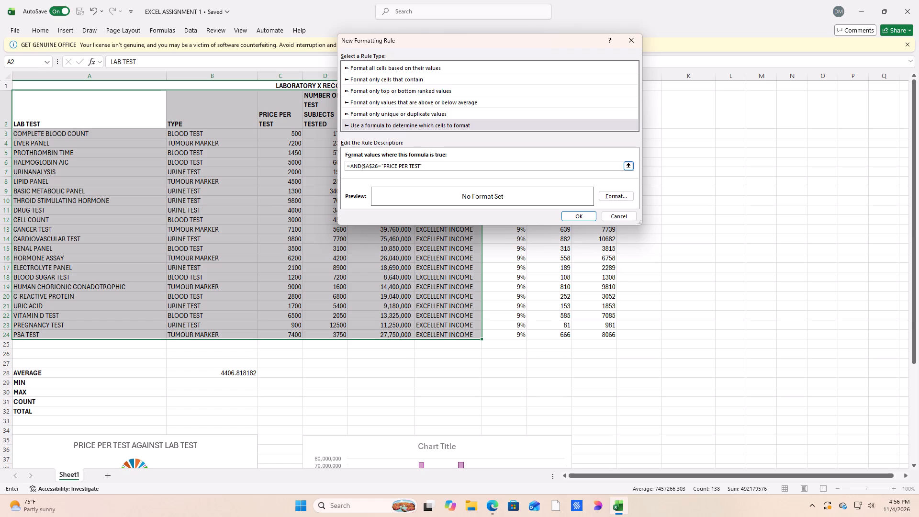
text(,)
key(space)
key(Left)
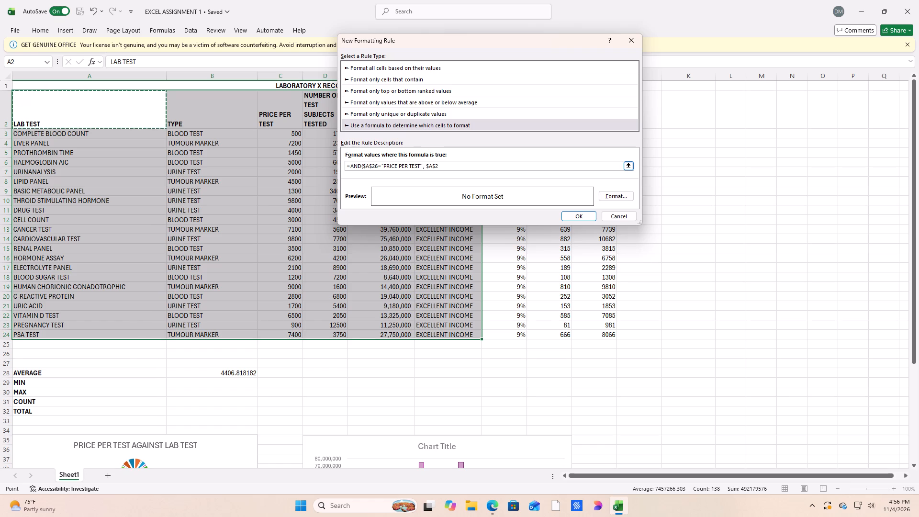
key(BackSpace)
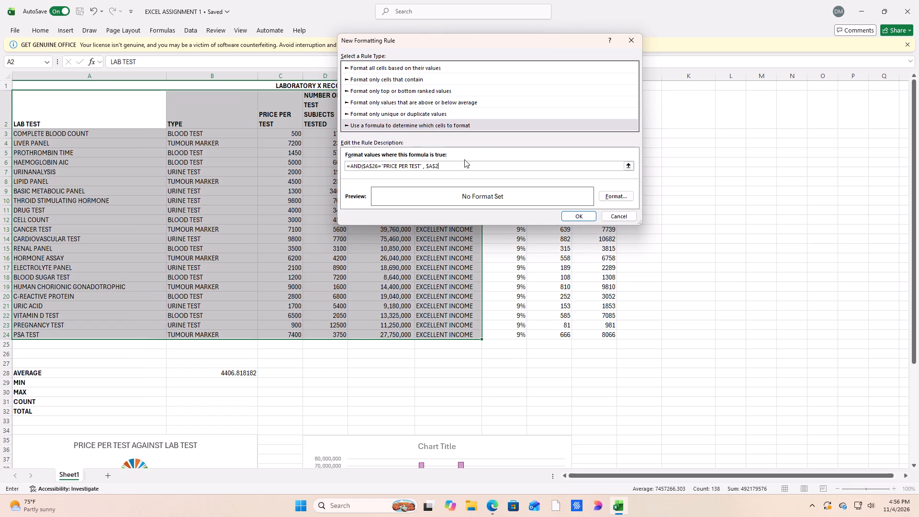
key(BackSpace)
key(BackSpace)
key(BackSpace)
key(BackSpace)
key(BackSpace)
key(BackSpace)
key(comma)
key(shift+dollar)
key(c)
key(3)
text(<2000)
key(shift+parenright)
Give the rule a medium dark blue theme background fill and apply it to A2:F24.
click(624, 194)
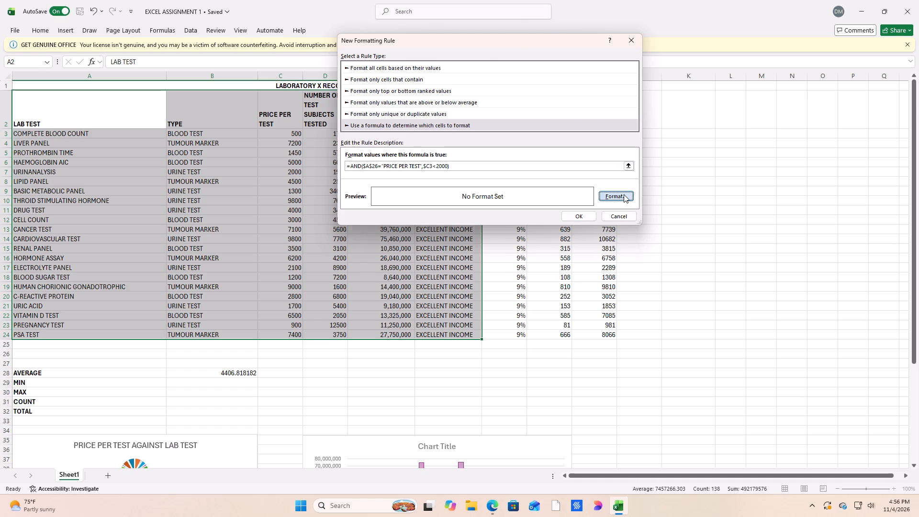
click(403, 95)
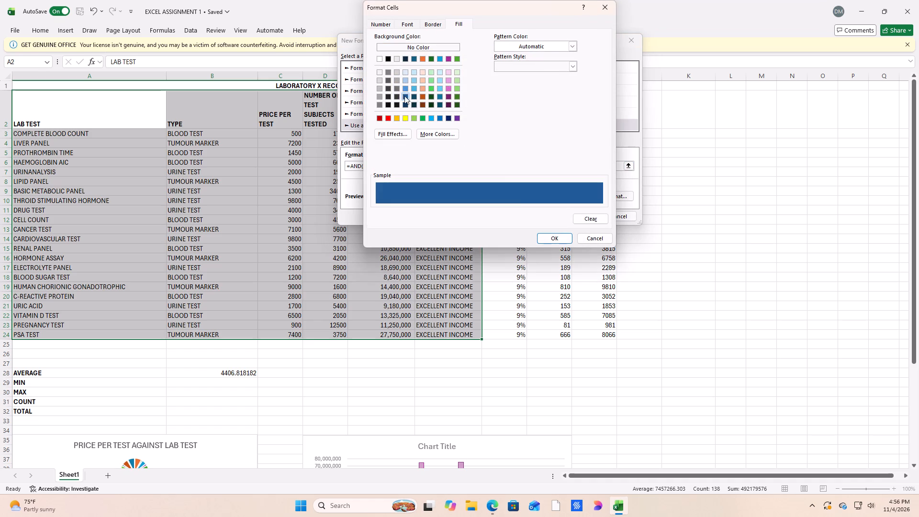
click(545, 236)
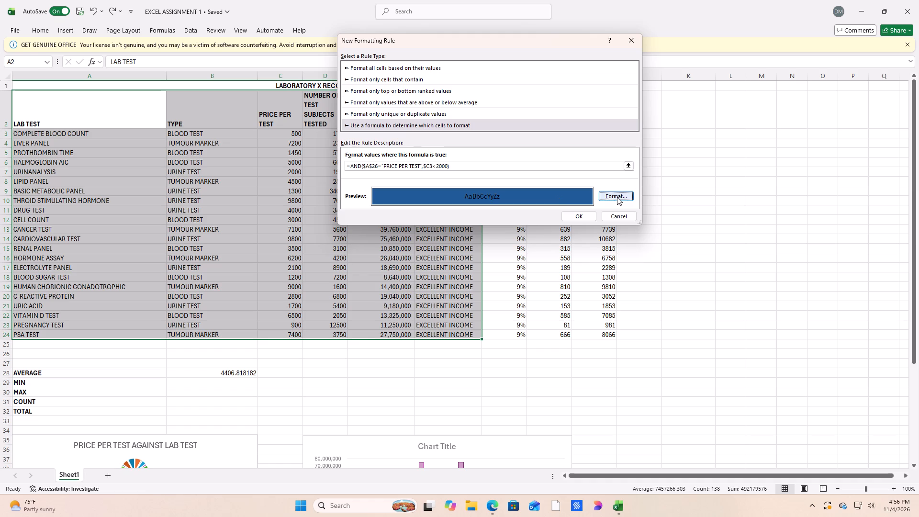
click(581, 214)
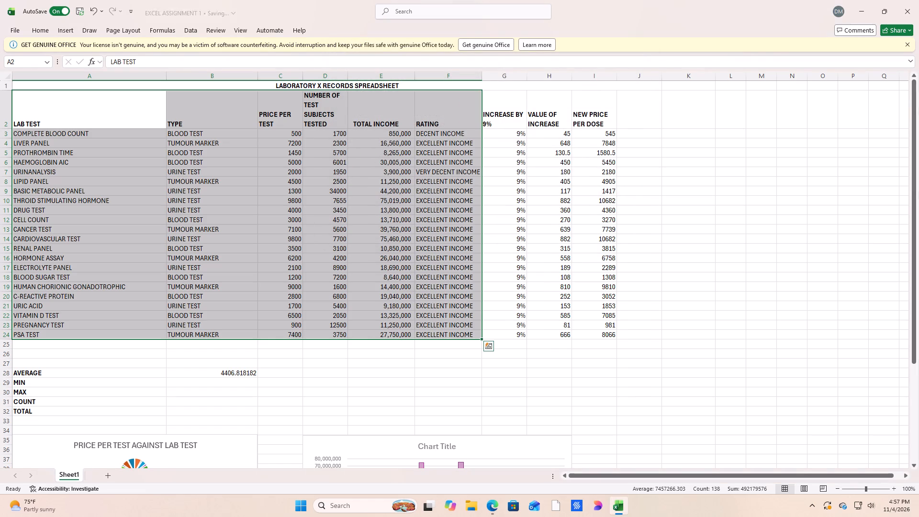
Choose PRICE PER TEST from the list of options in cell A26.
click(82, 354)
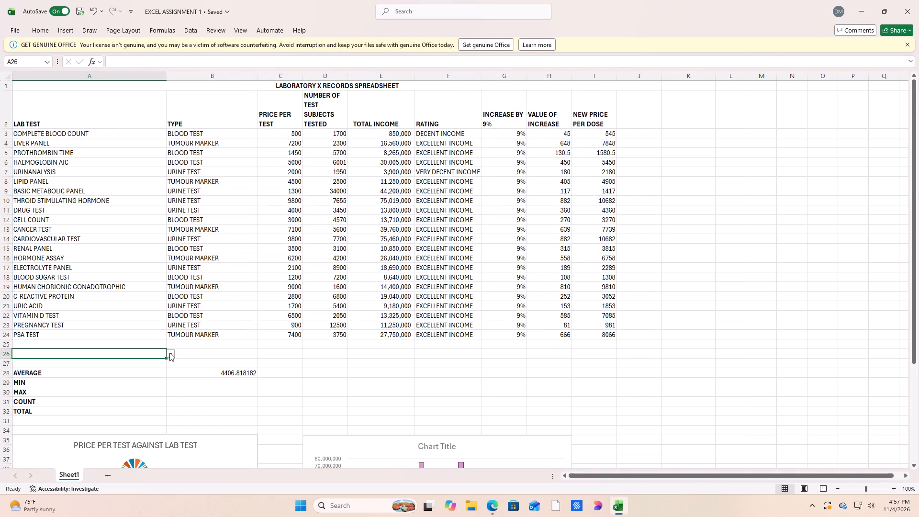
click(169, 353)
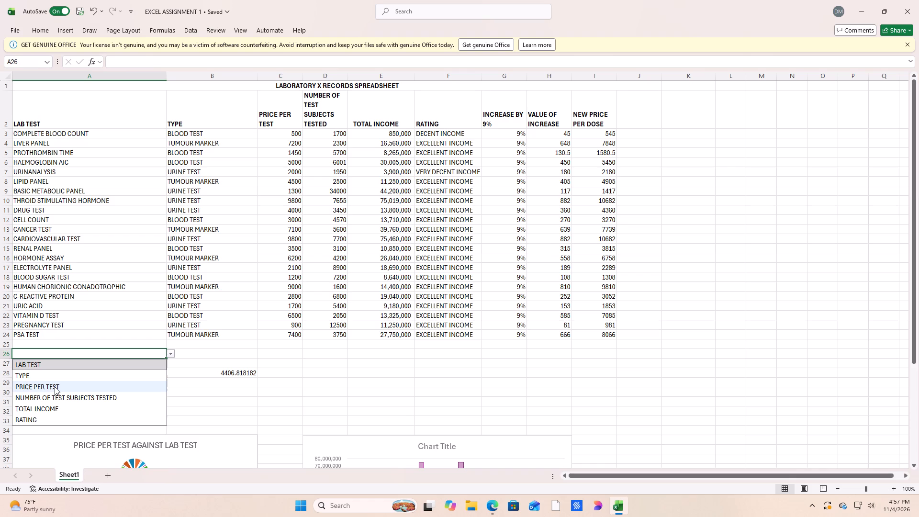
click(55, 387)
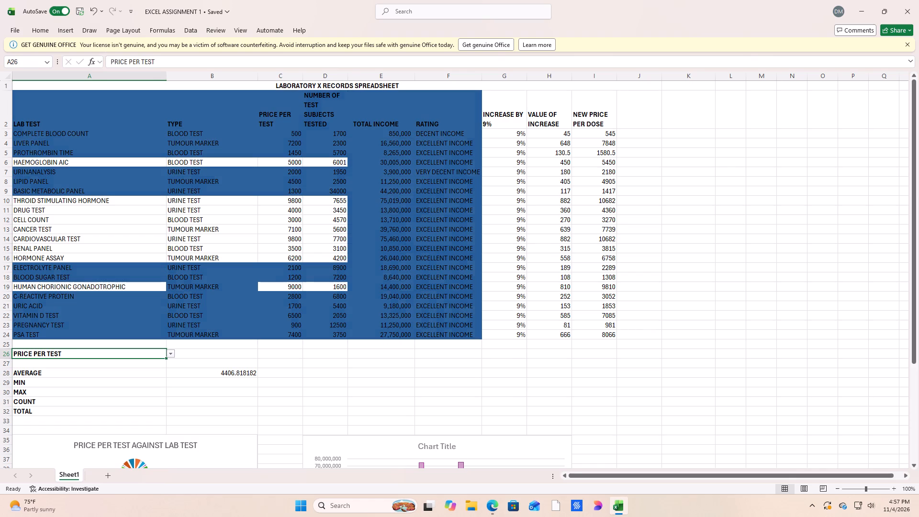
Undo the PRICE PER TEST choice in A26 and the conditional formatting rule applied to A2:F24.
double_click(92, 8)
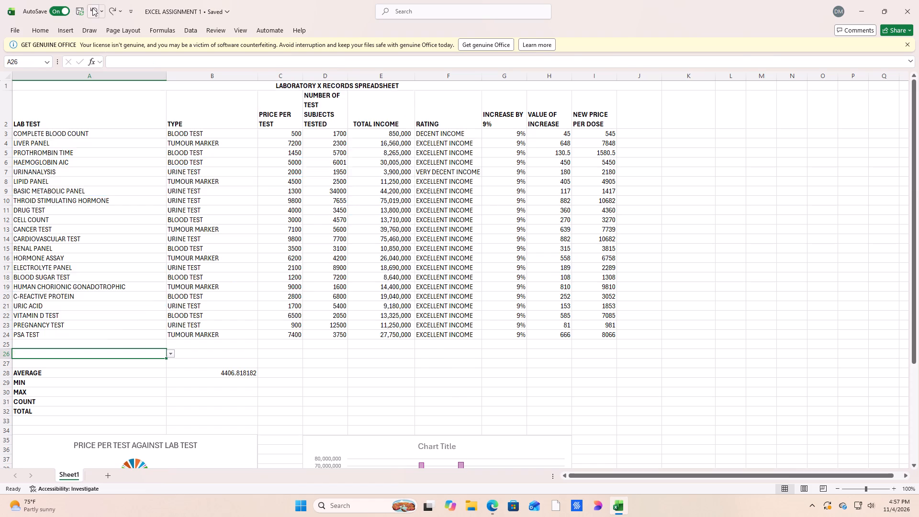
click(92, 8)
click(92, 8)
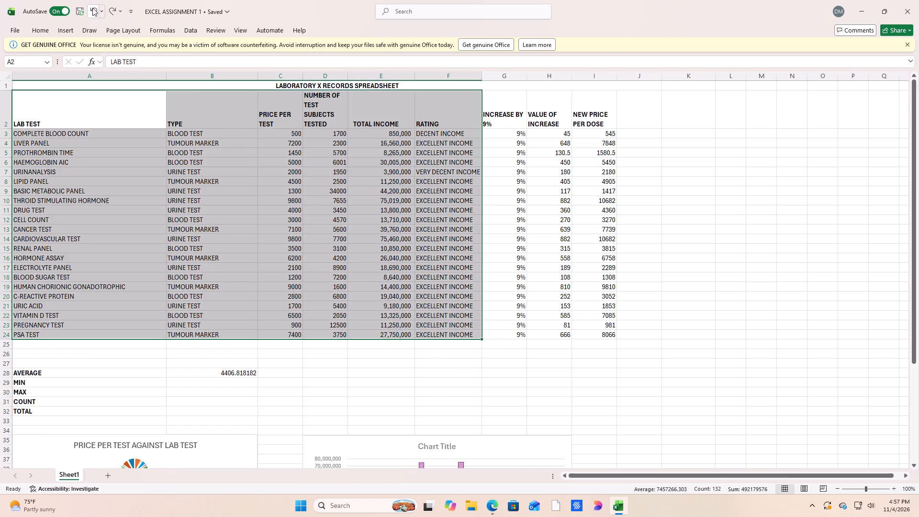
Undo further earlier edits, going back to the TYPE choice in cell A26.
double_click(92, 8)
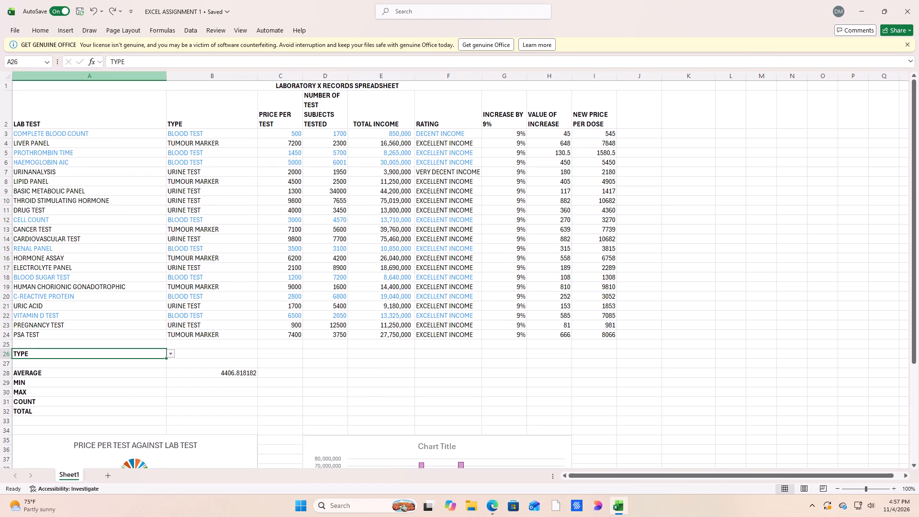
click(178, 371)
click(353, 395)
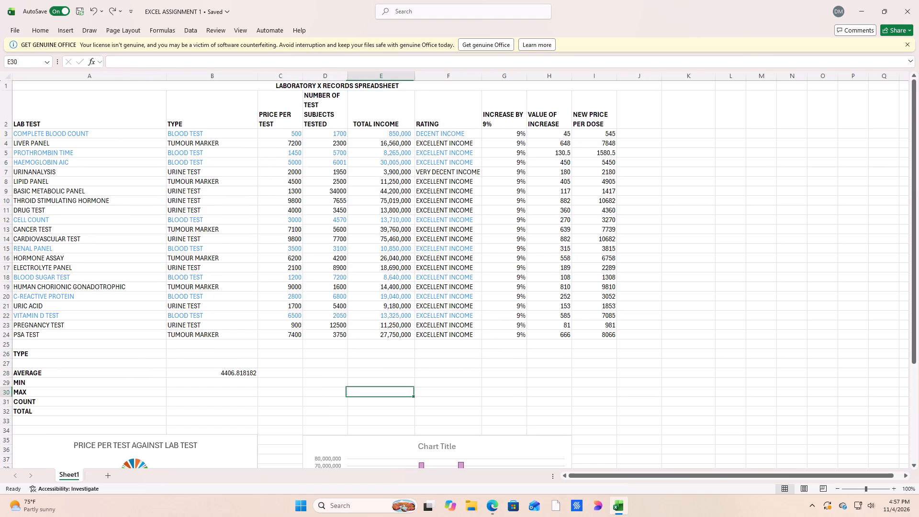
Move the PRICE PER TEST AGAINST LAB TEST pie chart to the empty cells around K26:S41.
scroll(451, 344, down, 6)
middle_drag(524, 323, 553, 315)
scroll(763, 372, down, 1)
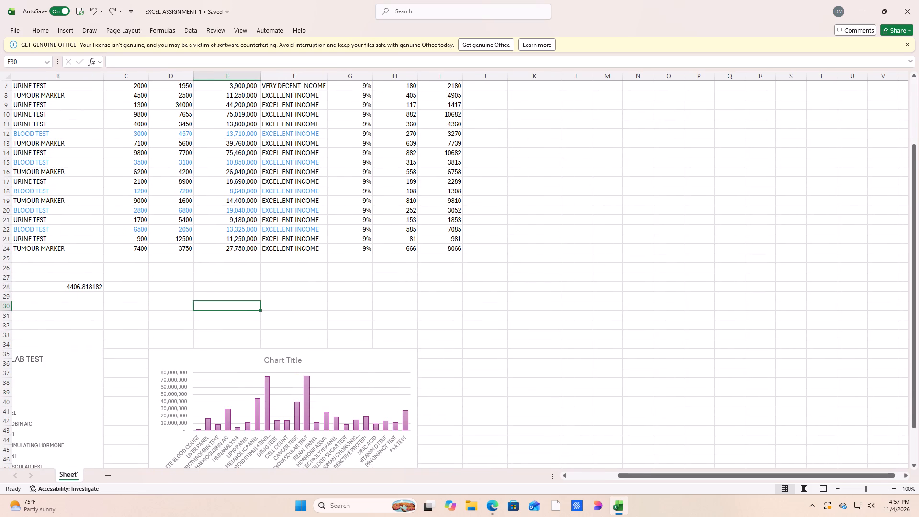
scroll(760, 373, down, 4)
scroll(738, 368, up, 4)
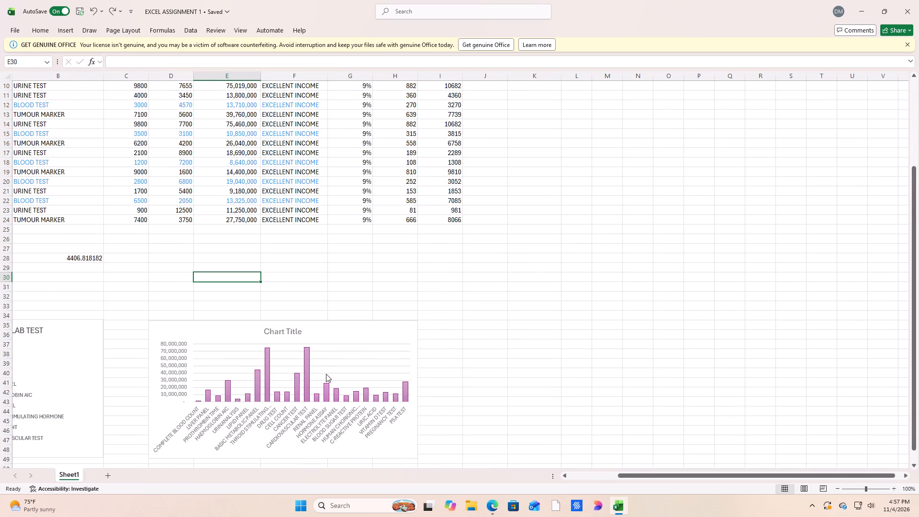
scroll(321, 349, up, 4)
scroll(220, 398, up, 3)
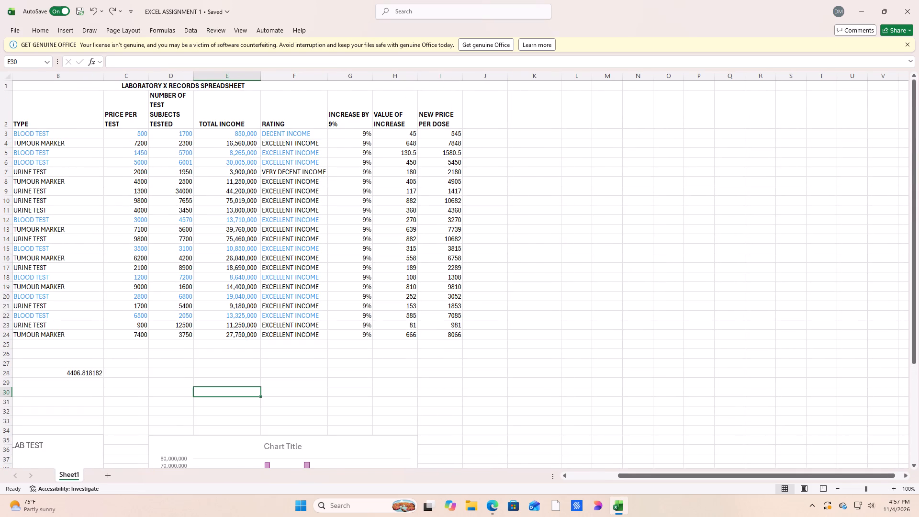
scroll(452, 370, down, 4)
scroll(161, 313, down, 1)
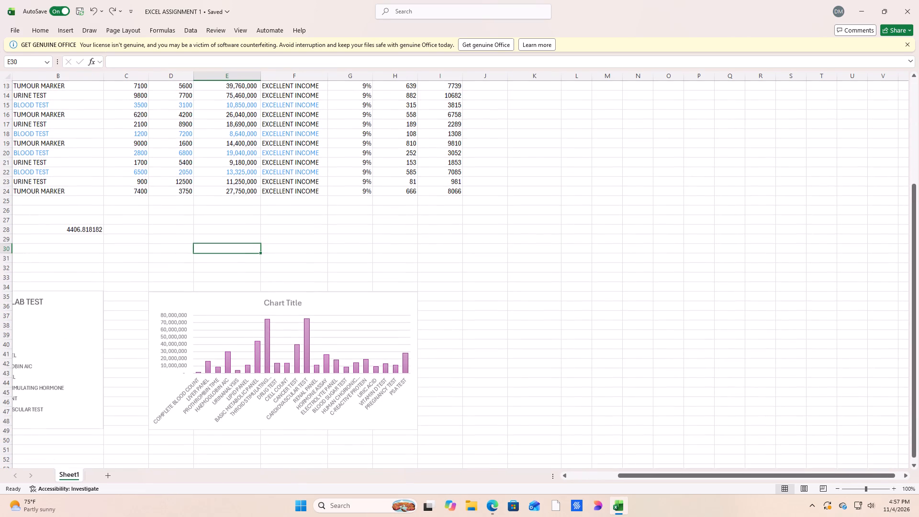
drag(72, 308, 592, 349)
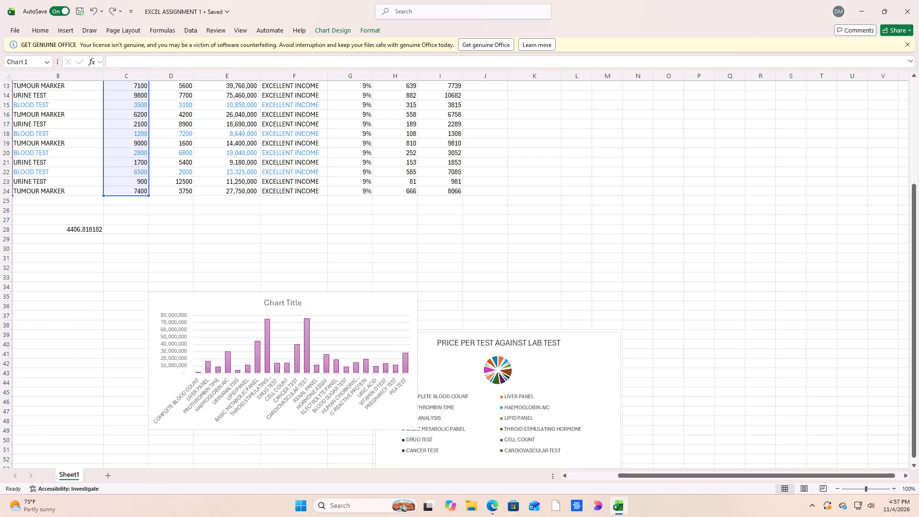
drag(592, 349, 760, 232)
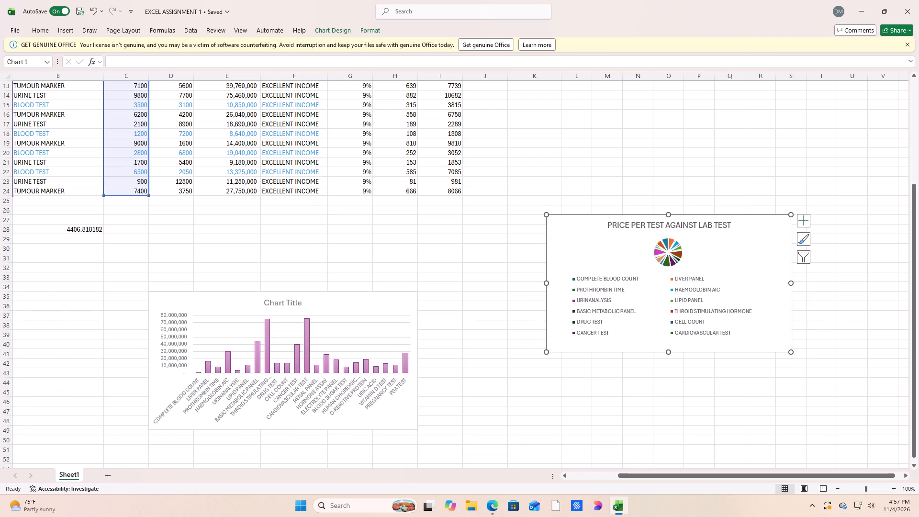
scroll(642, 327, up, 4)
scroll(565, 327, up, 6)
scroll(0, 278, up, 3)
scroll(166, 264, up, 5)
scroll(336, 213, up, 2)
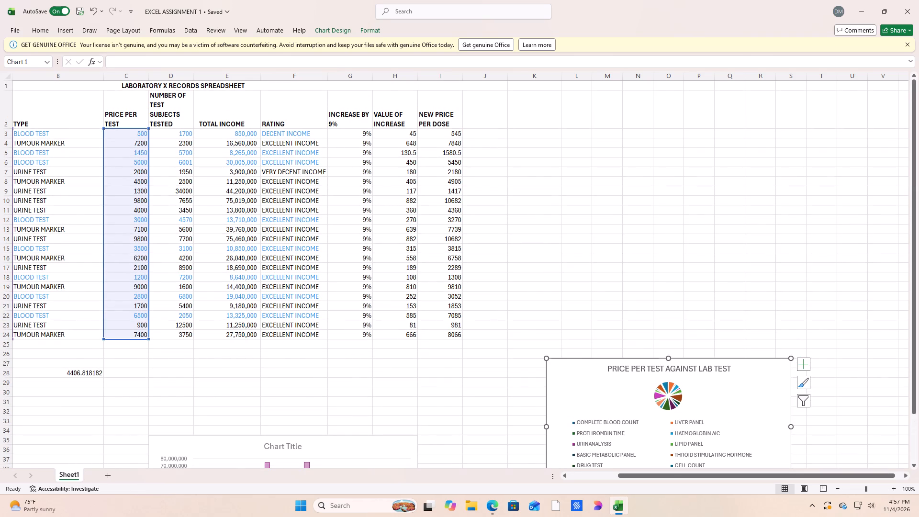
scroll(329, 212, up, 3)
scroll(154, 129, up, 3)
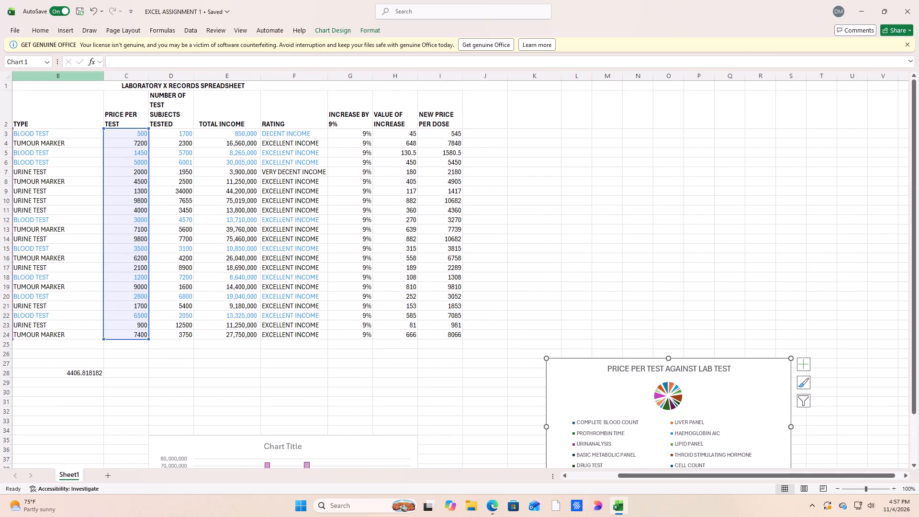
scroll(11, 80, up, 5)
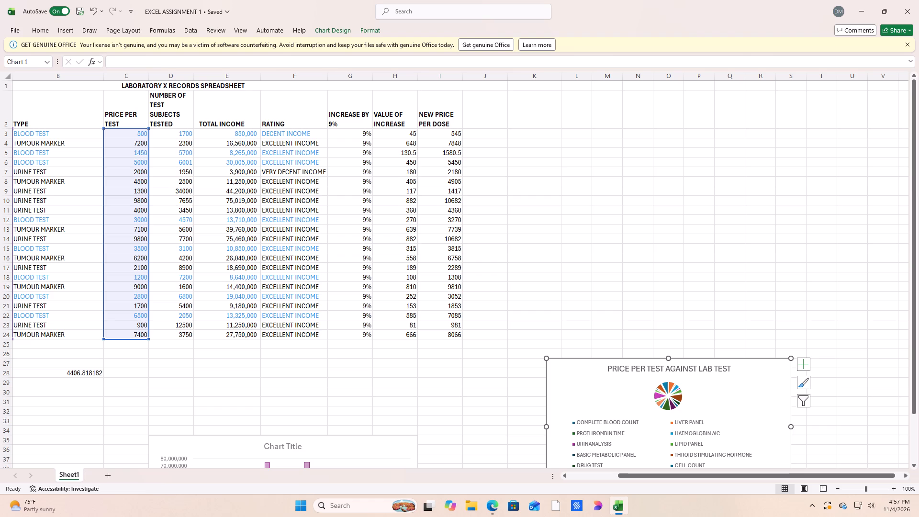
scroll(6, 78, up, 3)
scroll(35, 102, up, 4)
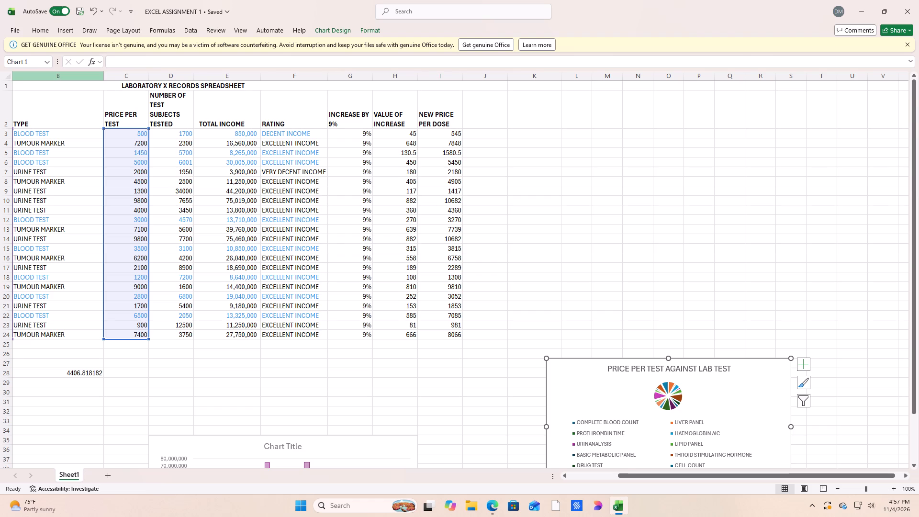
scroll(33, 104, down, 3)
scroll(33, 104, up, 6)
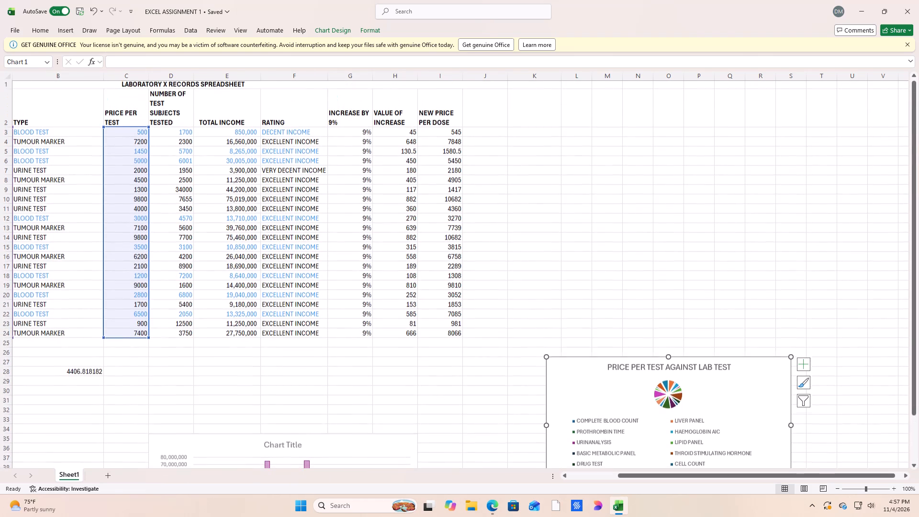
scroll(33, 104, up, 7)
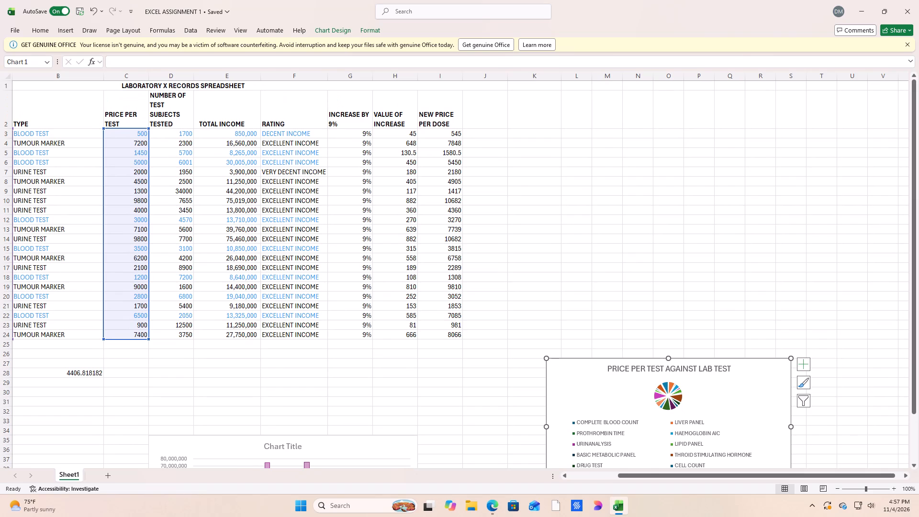
Undo the pie chart move and the earlier choices in A26, back to a blank A26.
click(95, 11)
click(95, 11)
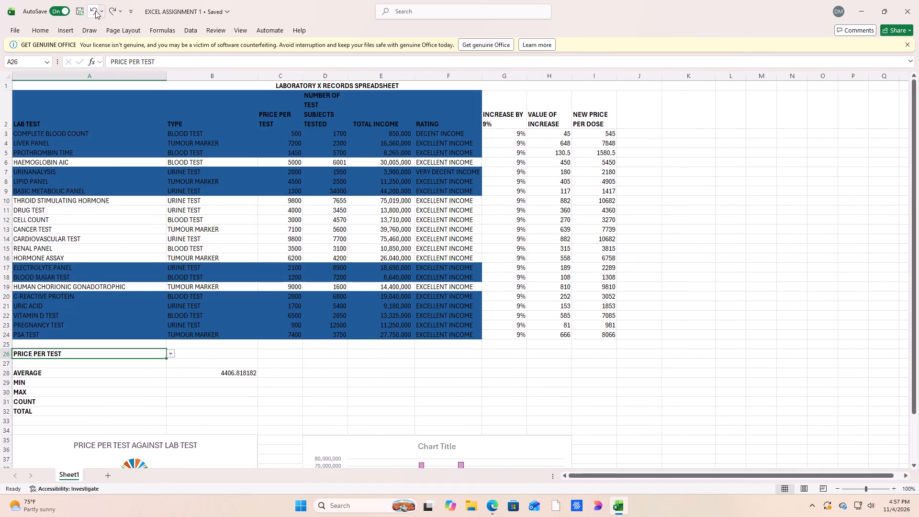
click(243, 392)
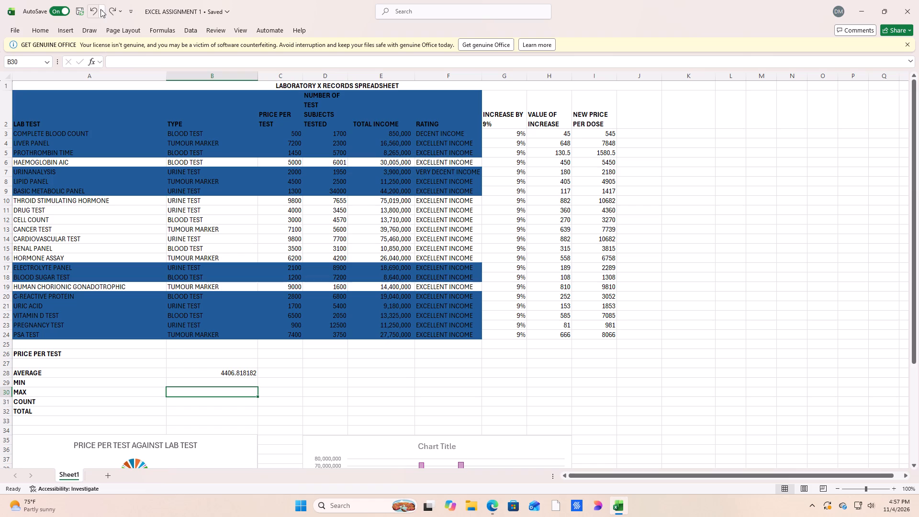
click(96, 9)
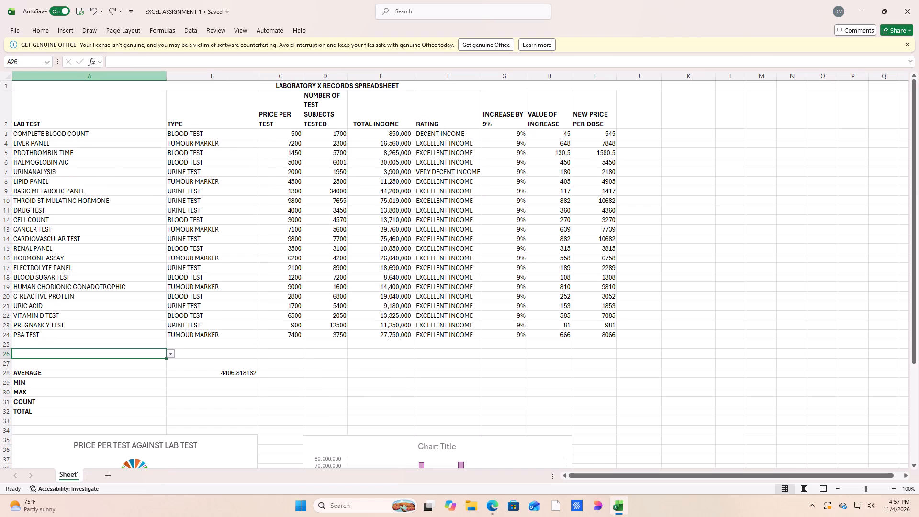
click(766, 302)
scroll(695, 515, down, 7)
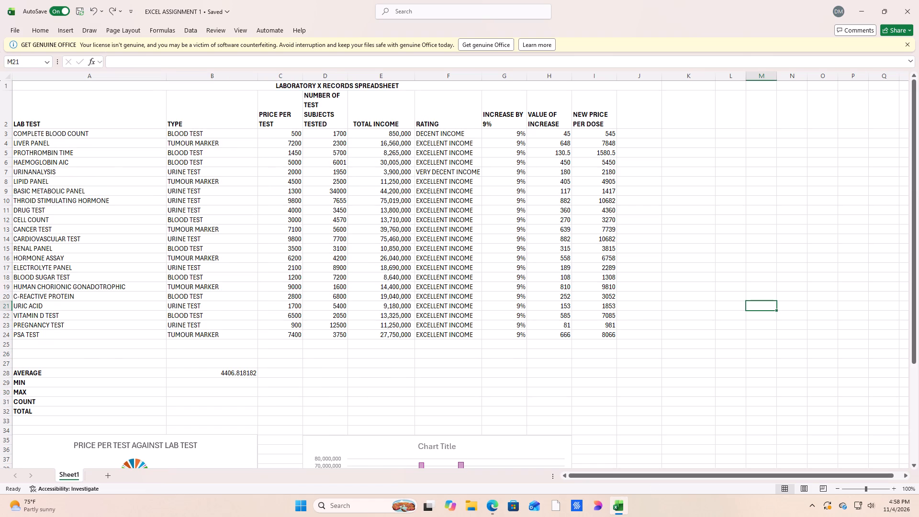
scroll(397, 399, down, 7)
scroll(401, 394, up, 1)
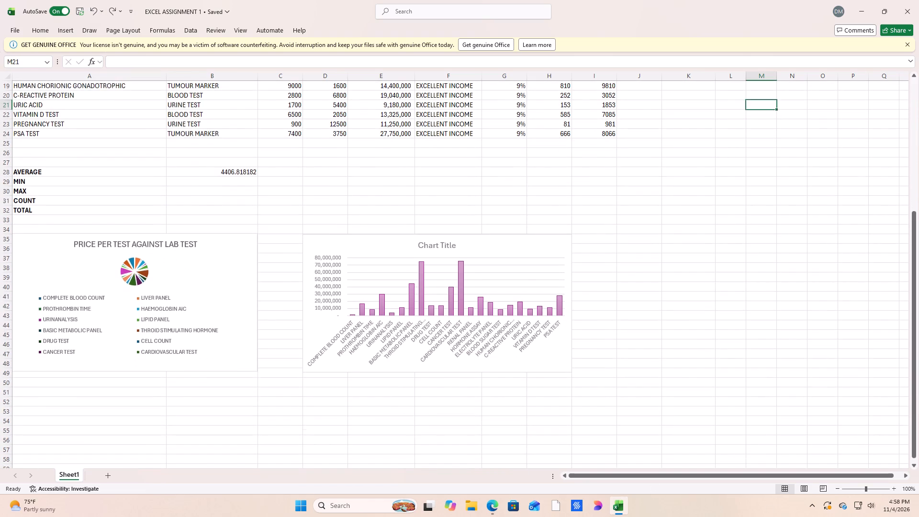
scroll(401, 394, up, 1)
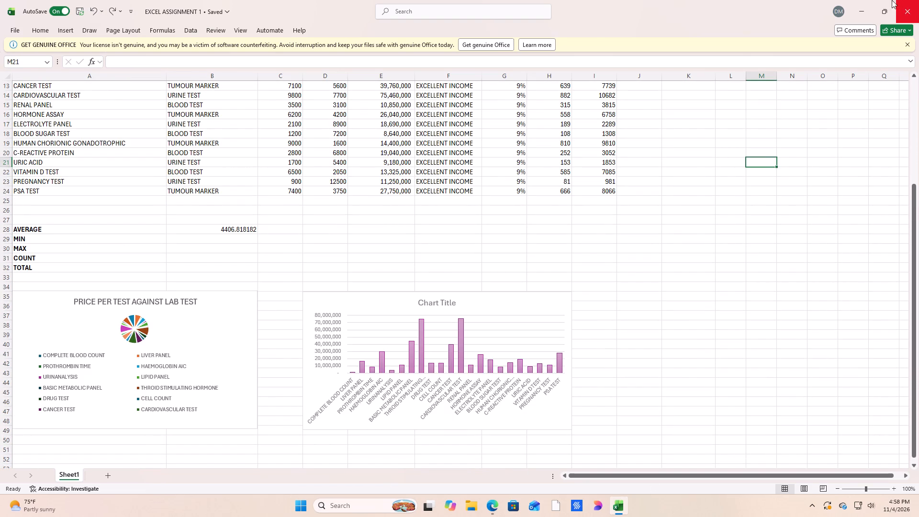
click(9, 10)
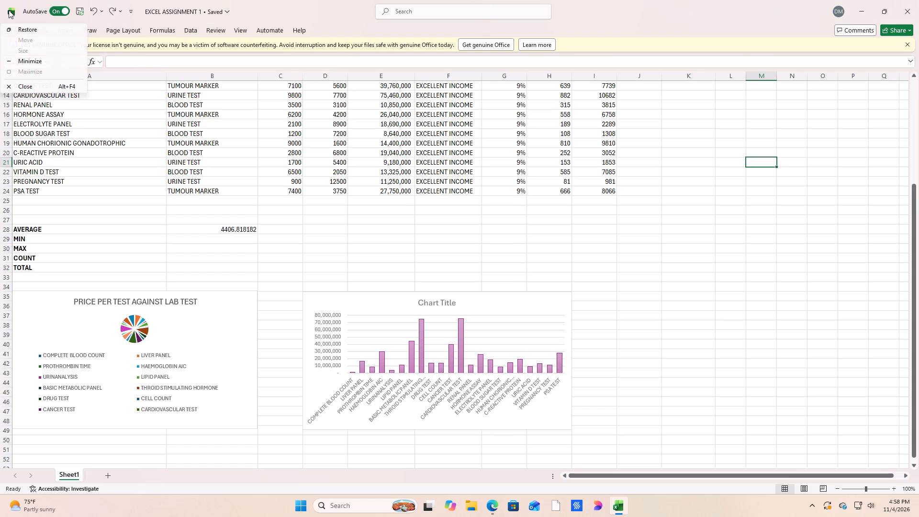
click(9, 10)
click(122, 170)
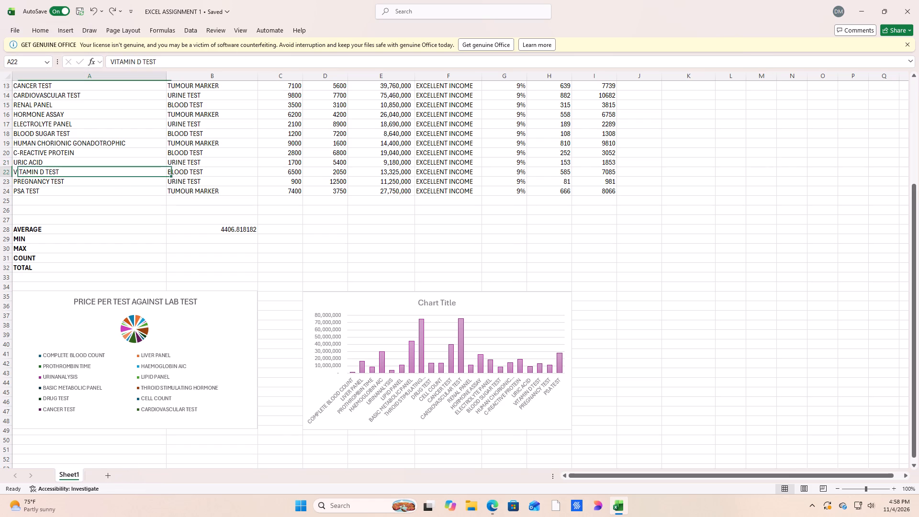
Save a copy of the workbook as EXCEL ASSIGNMENT 1 in Excel Workbook (*.xlsx) format in the OneDrive Desktop folder.
click(13, 31)
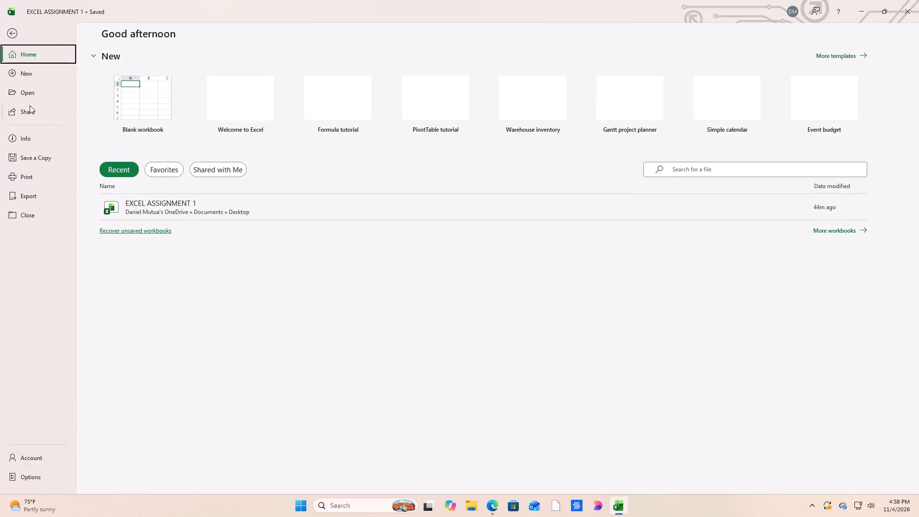
click(33, 157)
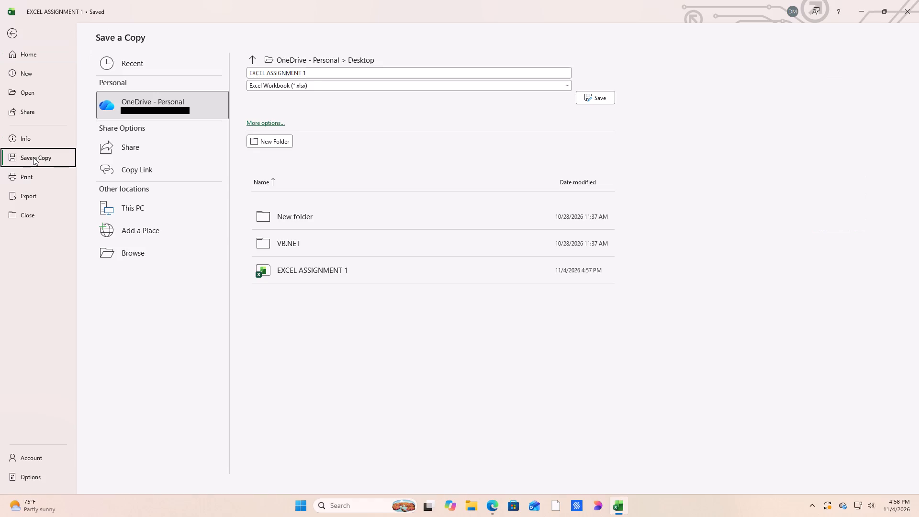
click(591, 99)
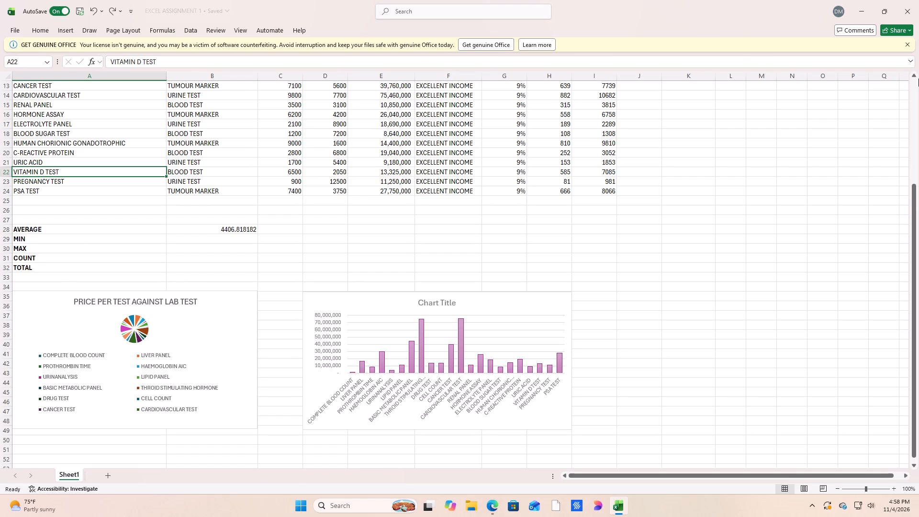
Close the EXCEL ASSIGNMENT 1 workbook.
scroll(852, 257, up, 6)
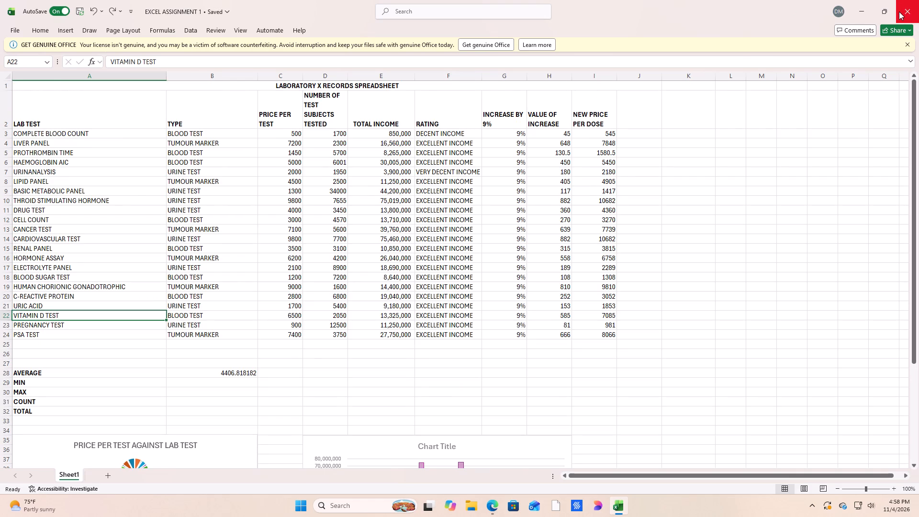
click(899, 11)
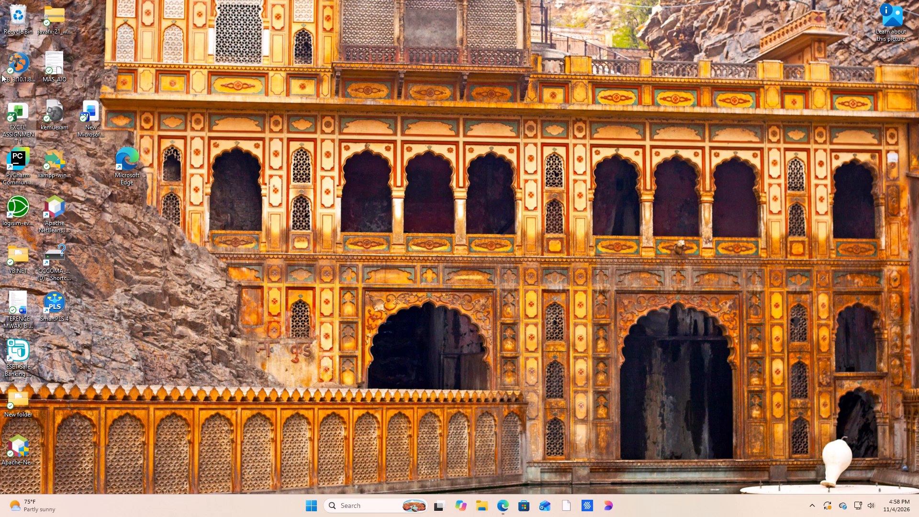
Reopen the EXCEL ASSIGNMENT 1 workbook from the desktop and dismiss the Office licence notice.
click(16, 107)
triple_click(15, 107)
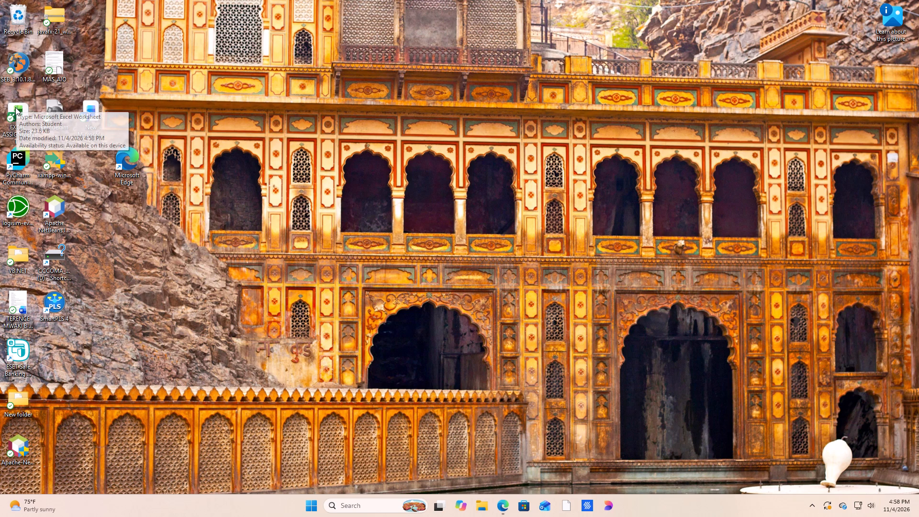
scroll(330, 324, up, 5)
scroll(451, 319, up, 2)
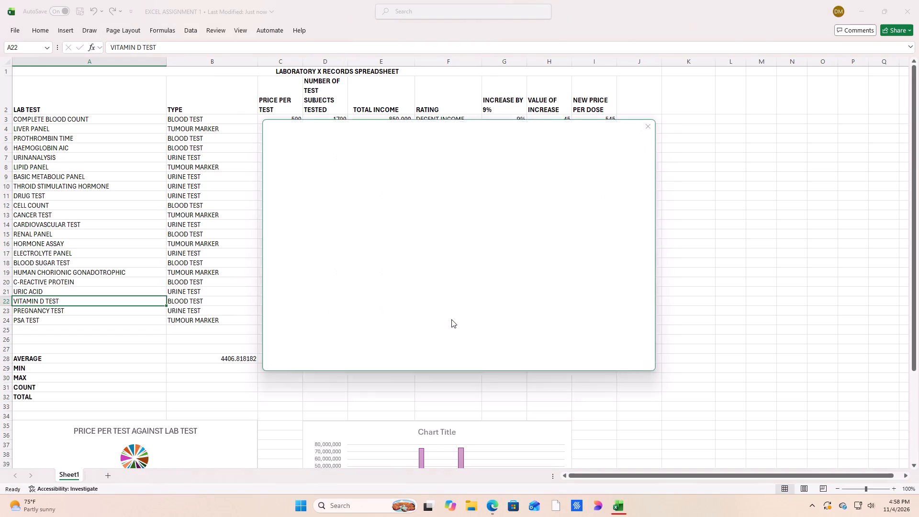
scroll(451, 319, up, 2)
click(650, 125)
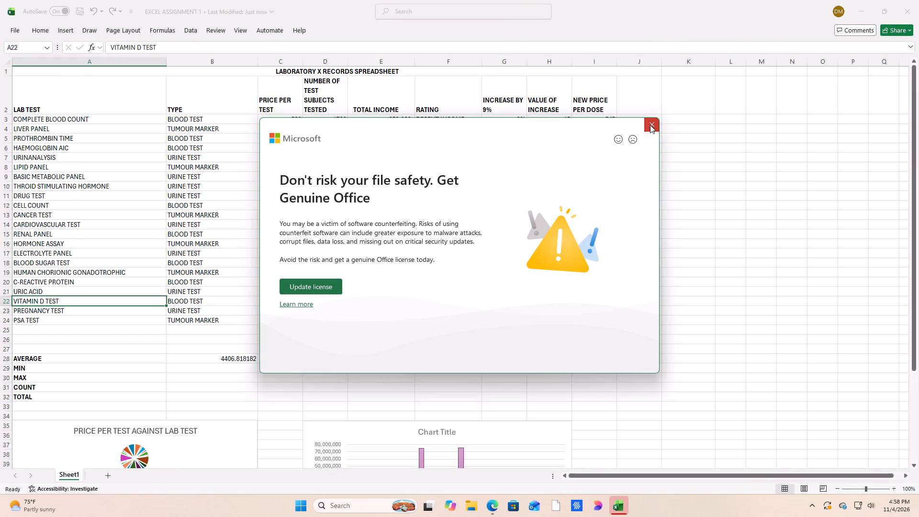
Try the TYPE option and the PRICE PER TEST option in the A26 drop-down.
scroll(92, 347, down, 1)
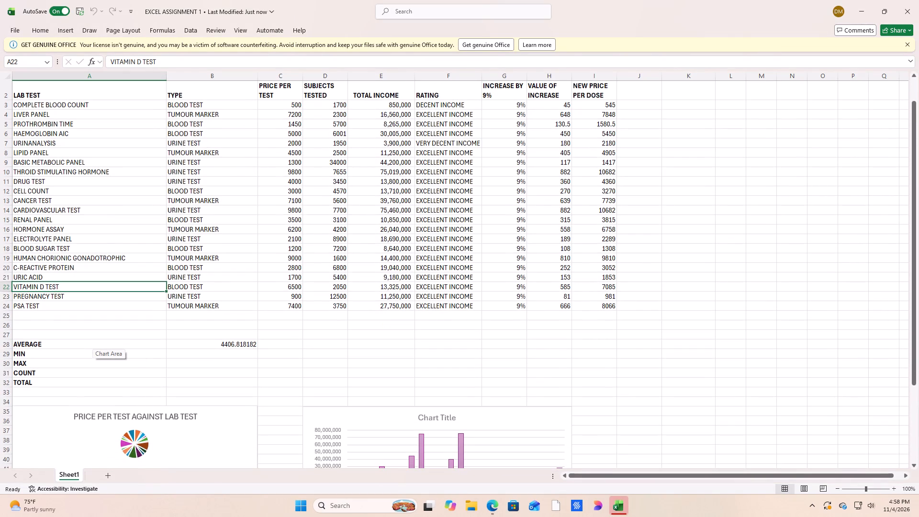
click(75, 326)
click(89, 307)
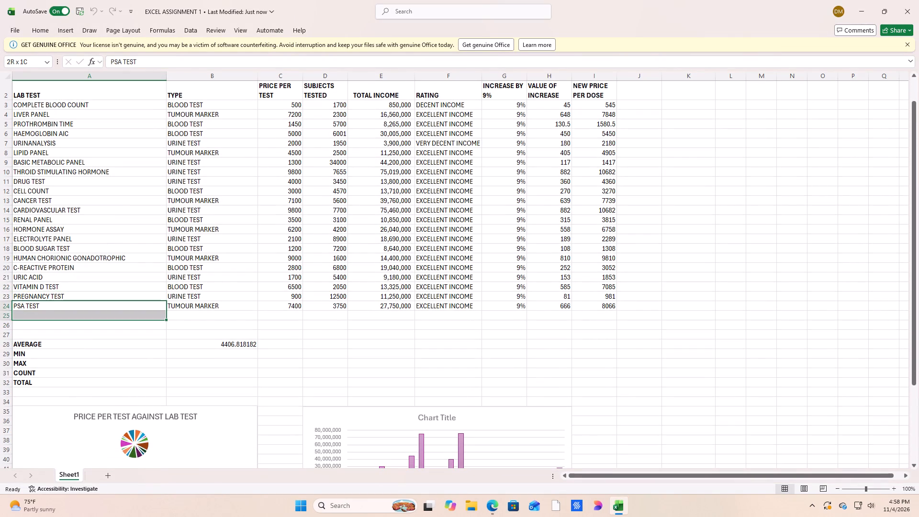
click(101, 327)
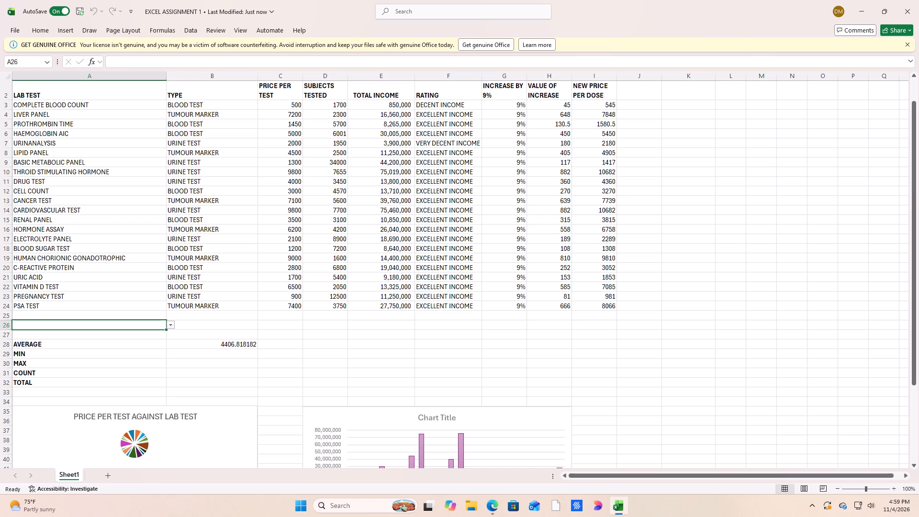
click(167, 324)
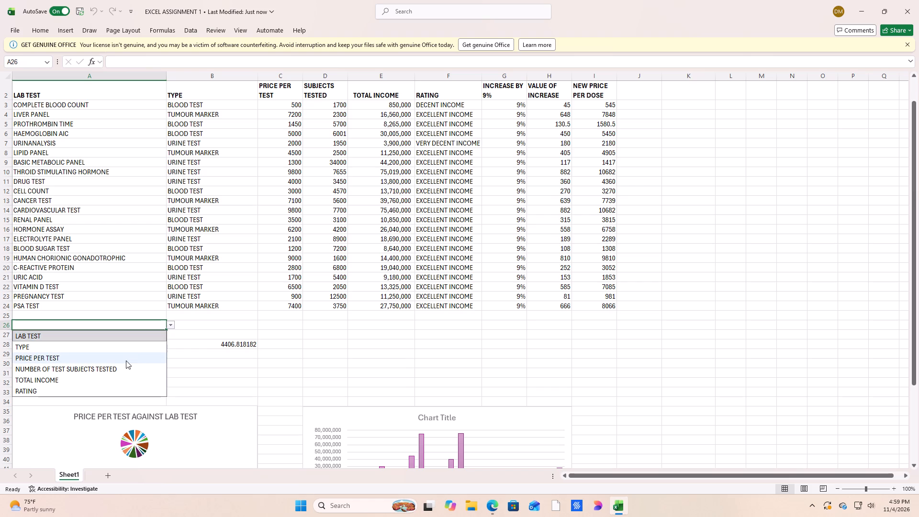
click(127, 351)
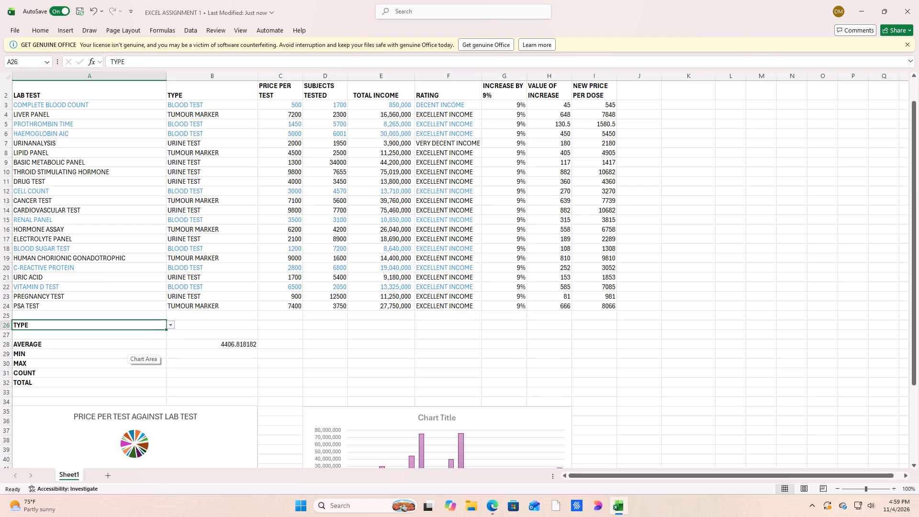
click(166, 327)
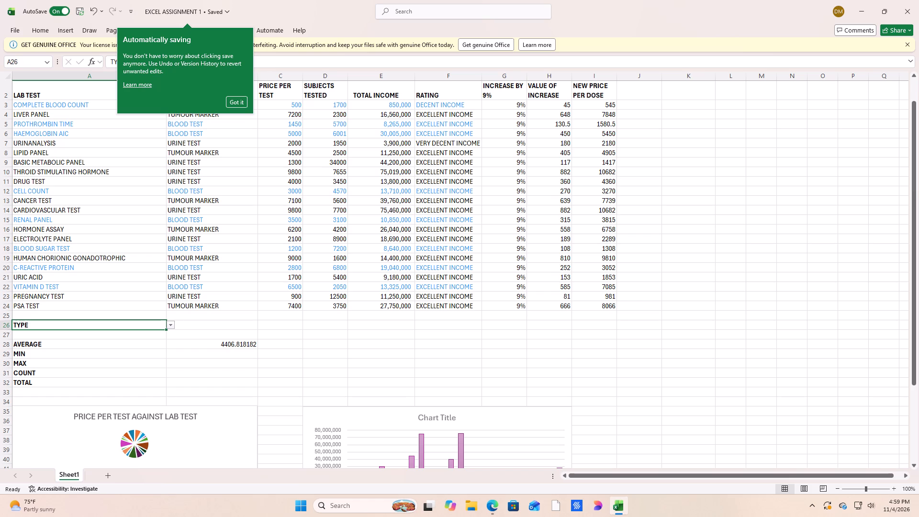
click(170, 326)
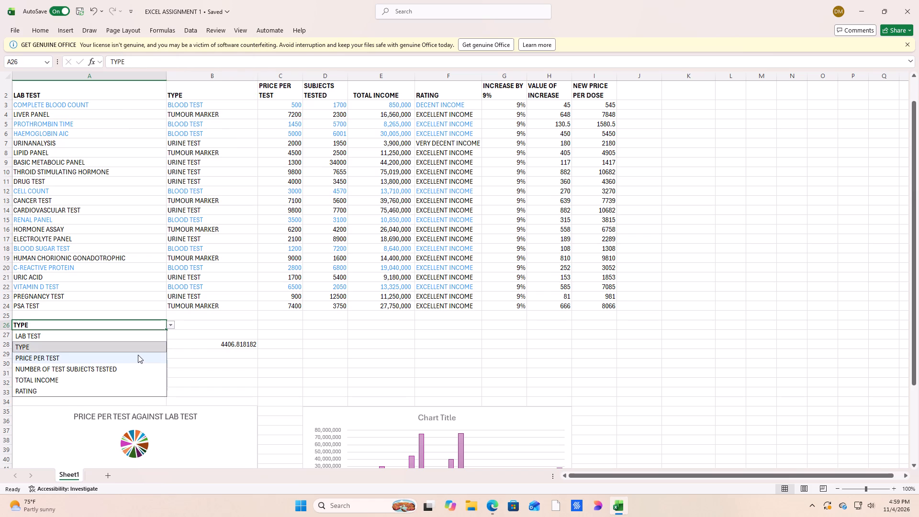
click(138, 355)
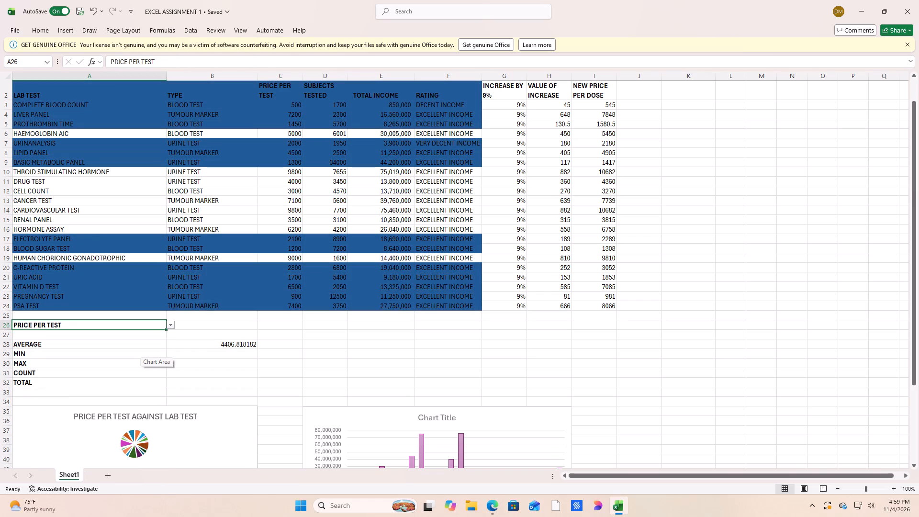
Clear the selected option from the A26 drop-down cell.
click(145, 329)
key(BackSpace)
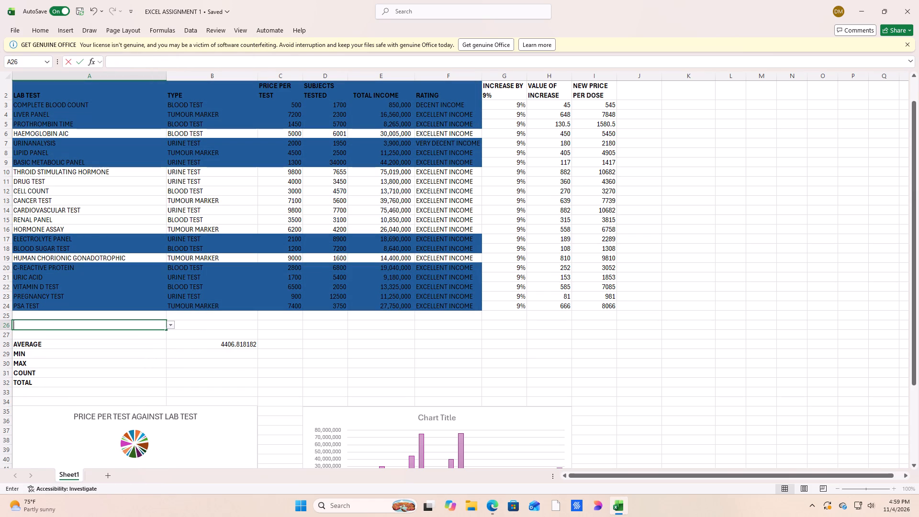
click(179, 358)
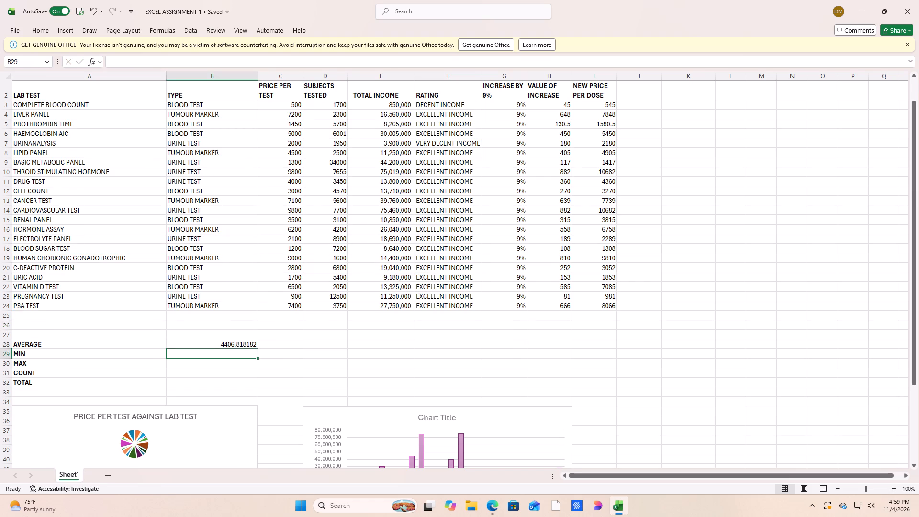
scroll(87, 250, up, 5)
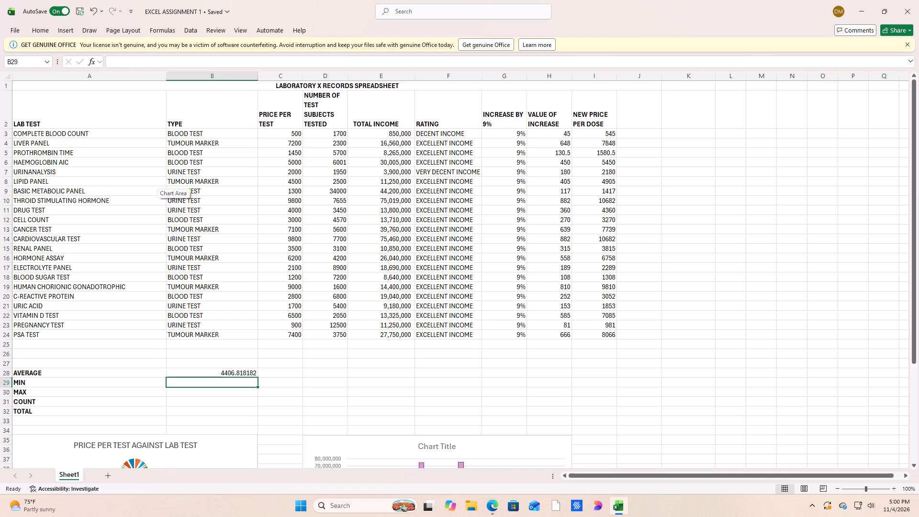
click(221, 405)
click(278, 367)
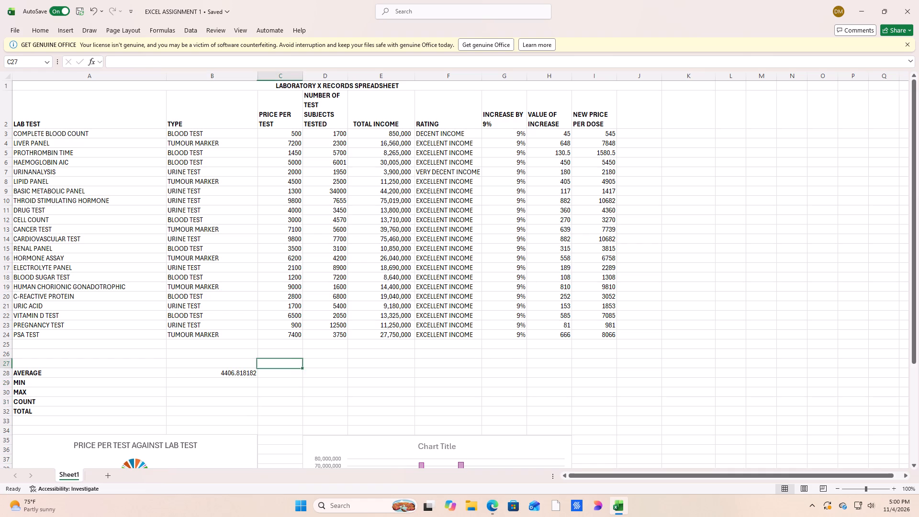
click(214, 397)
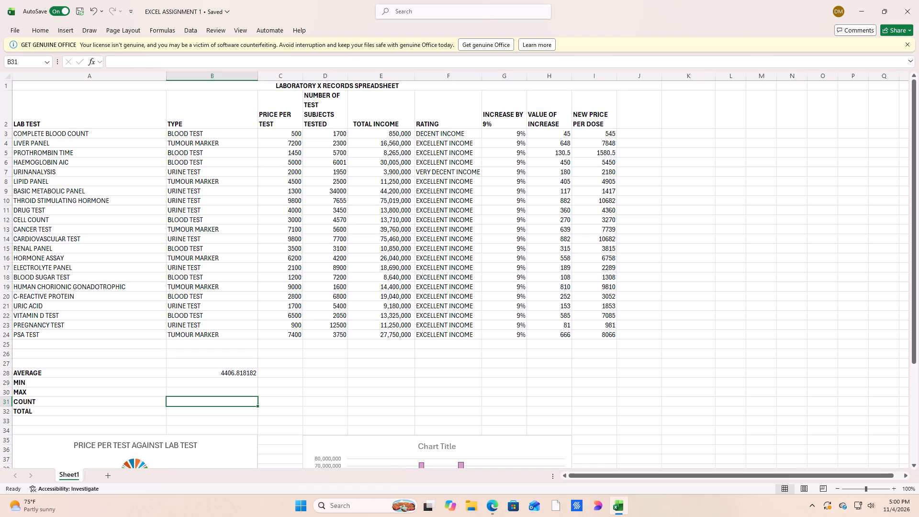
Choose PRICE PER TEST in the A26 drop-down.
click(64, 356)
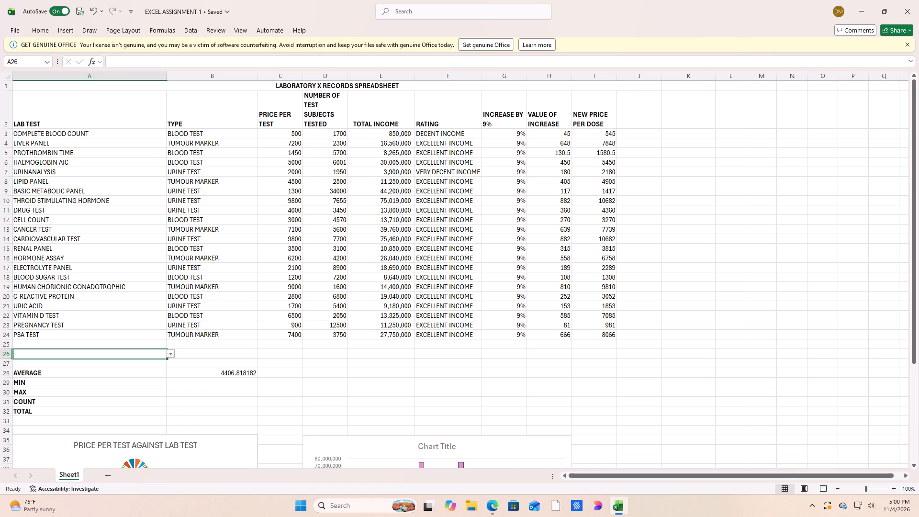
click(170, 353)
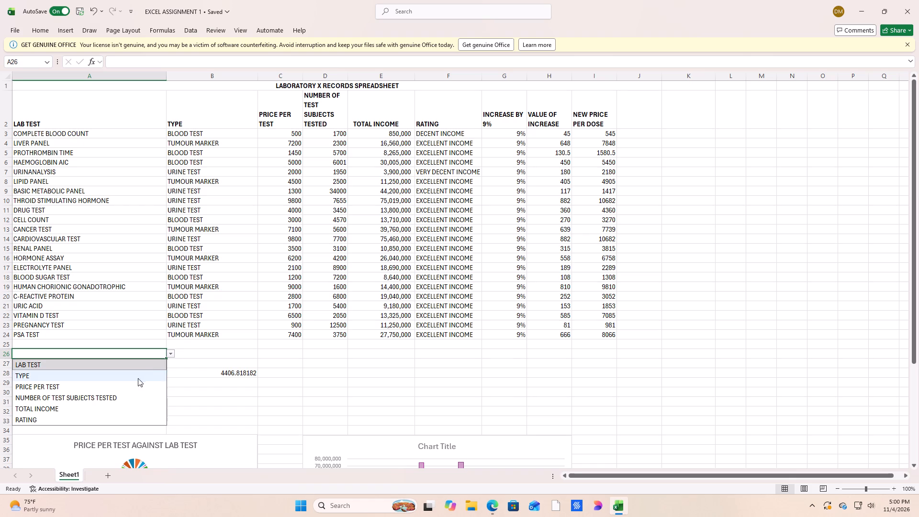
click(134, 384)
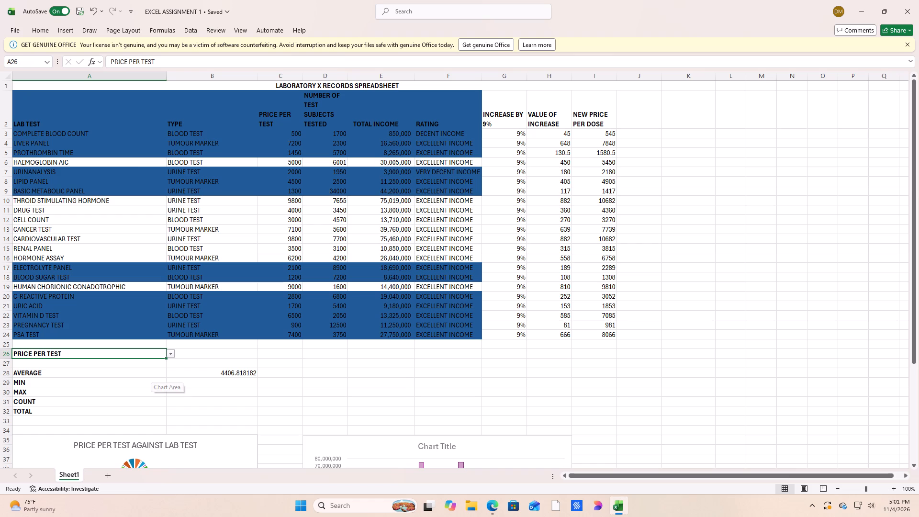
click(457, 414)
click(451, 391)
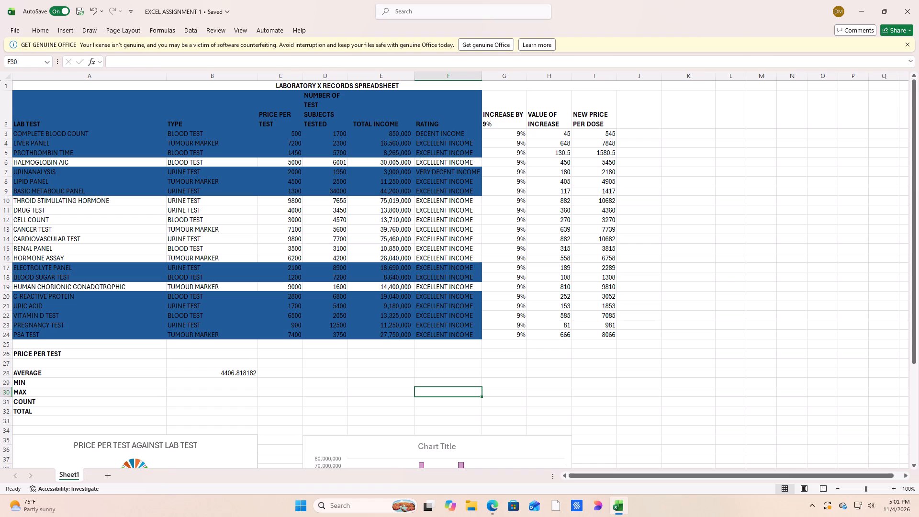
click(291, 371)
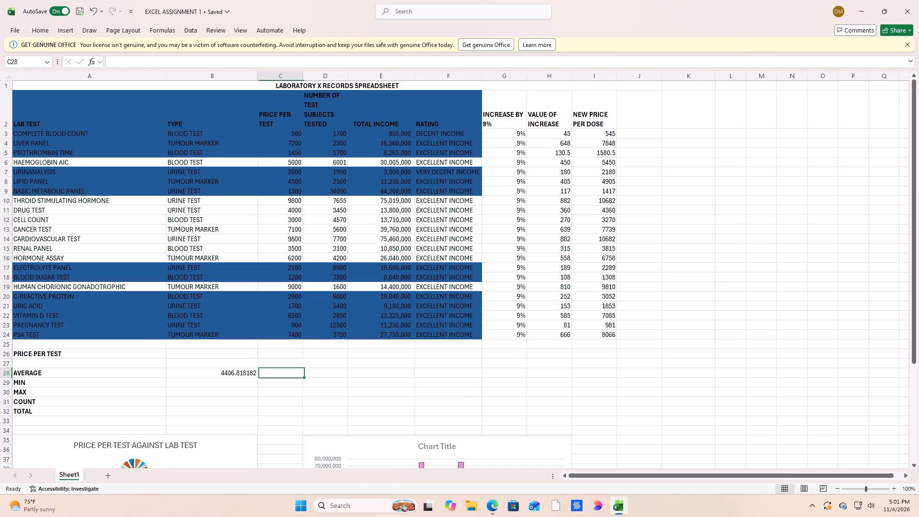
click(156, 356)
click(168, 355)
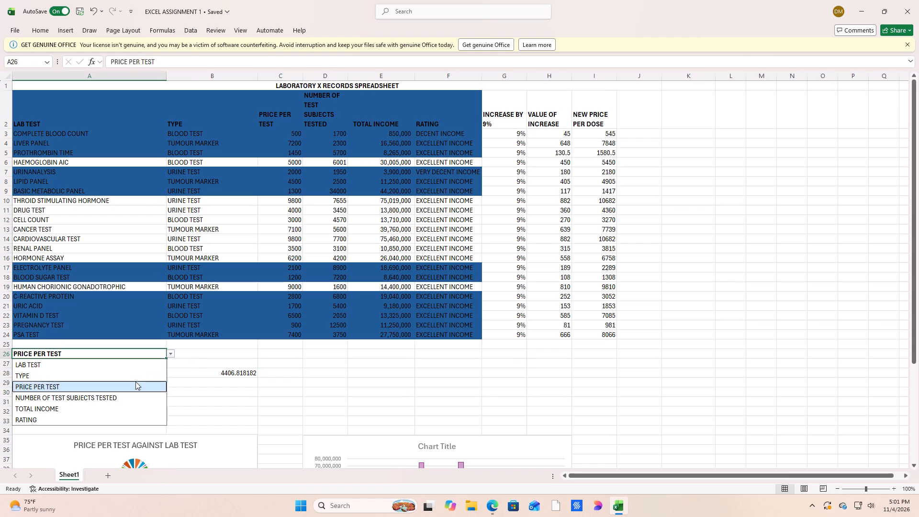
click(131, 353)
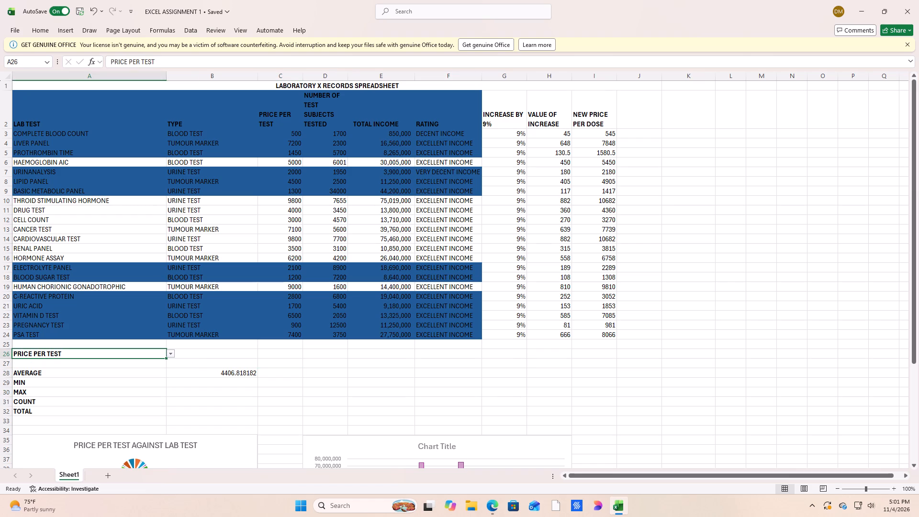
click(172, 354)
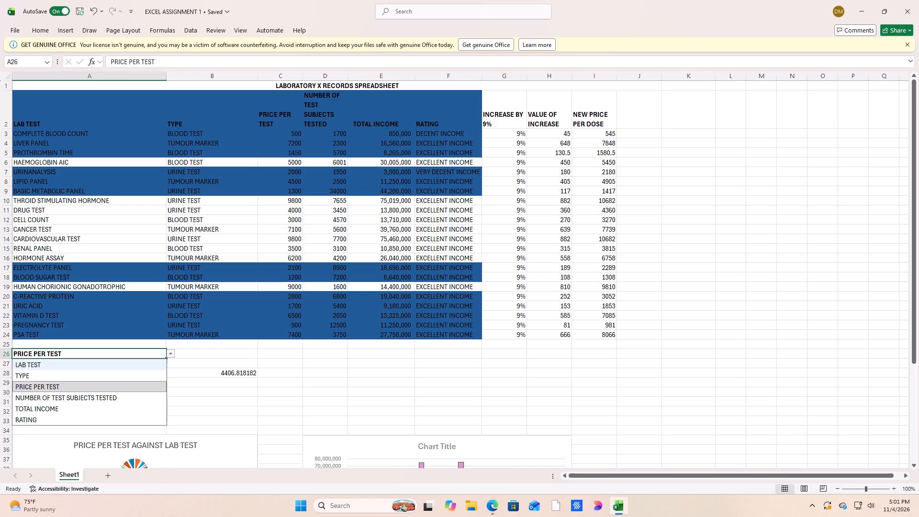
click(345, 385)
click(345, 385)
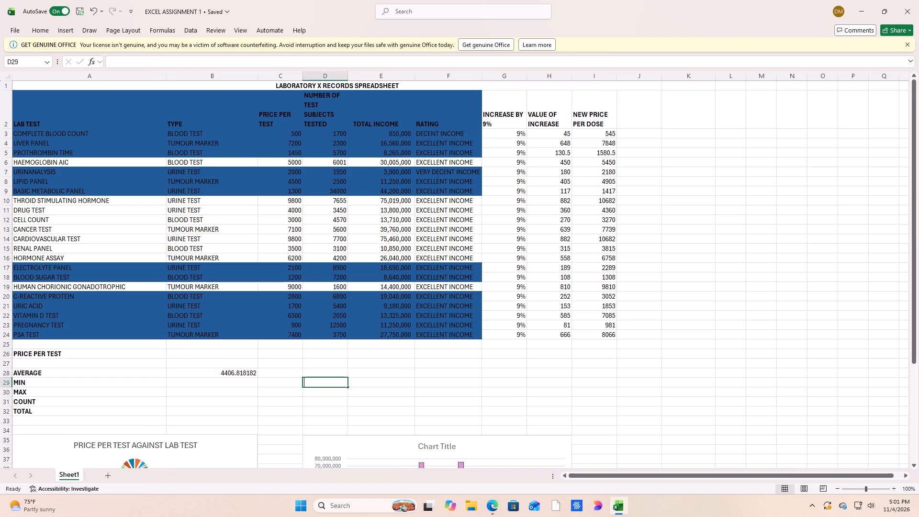
Choose LAB TEST in the A26 drop-down.
click(156, 354)
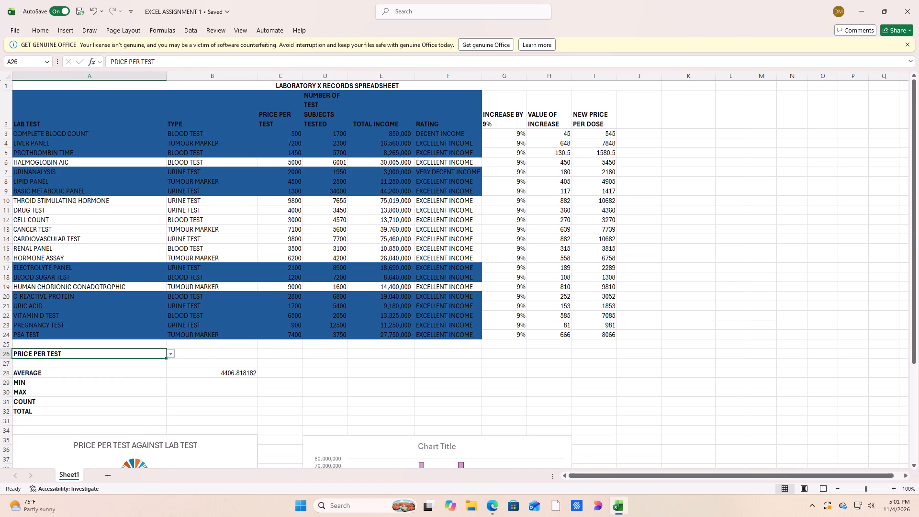
click(173, 354)
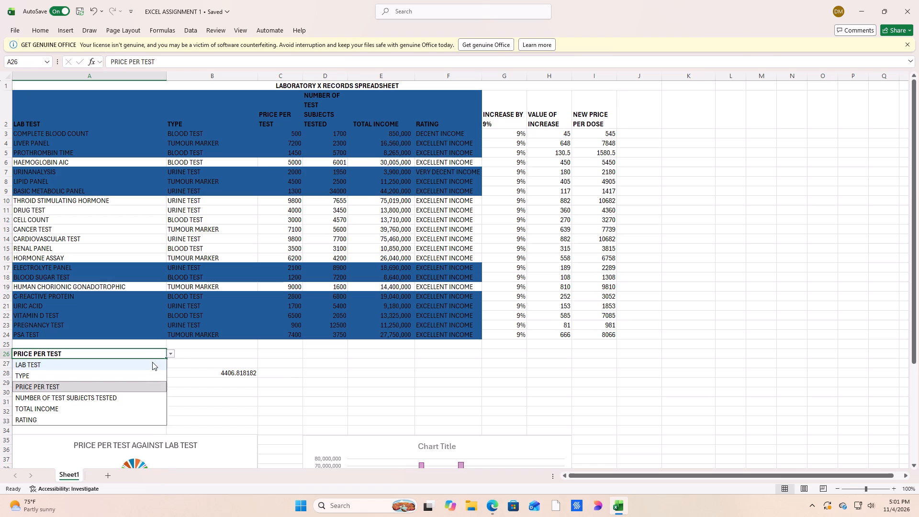
click(151, 363)
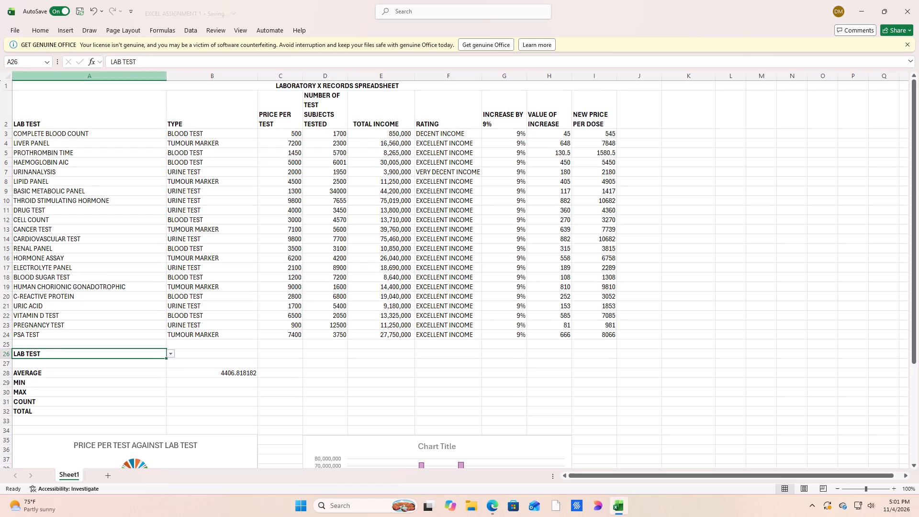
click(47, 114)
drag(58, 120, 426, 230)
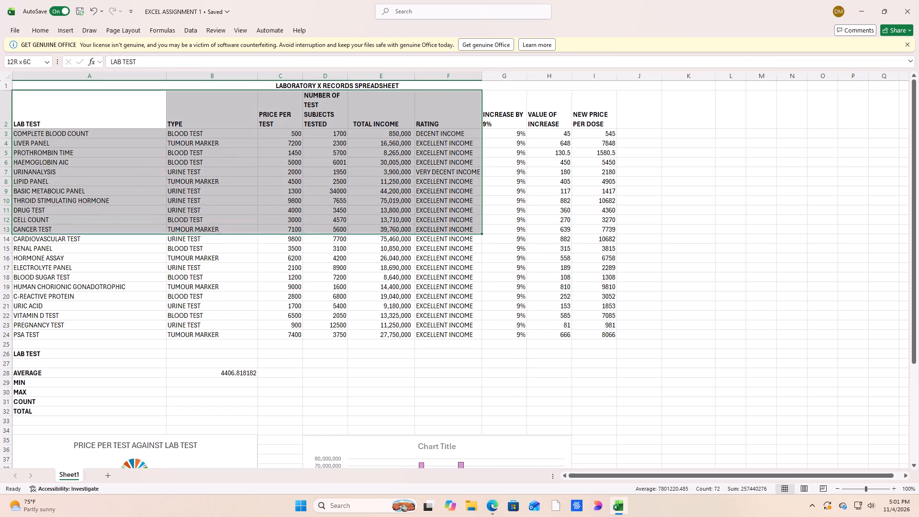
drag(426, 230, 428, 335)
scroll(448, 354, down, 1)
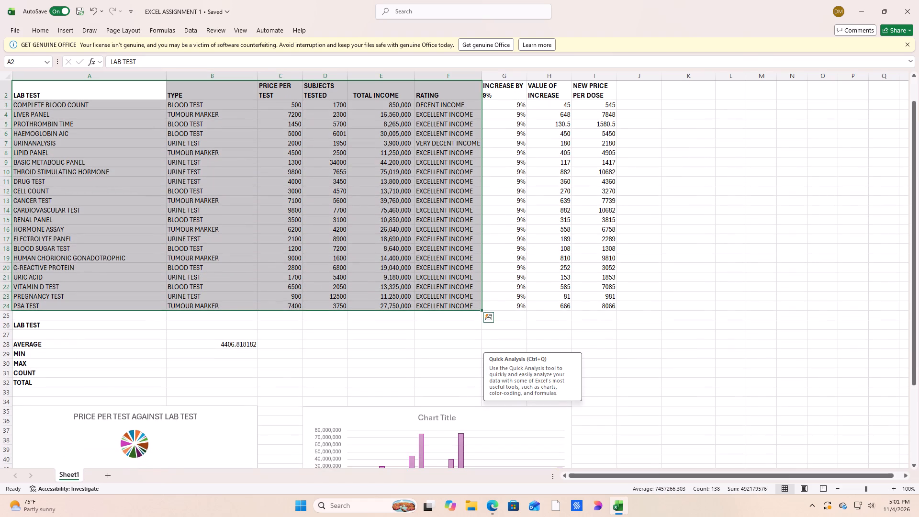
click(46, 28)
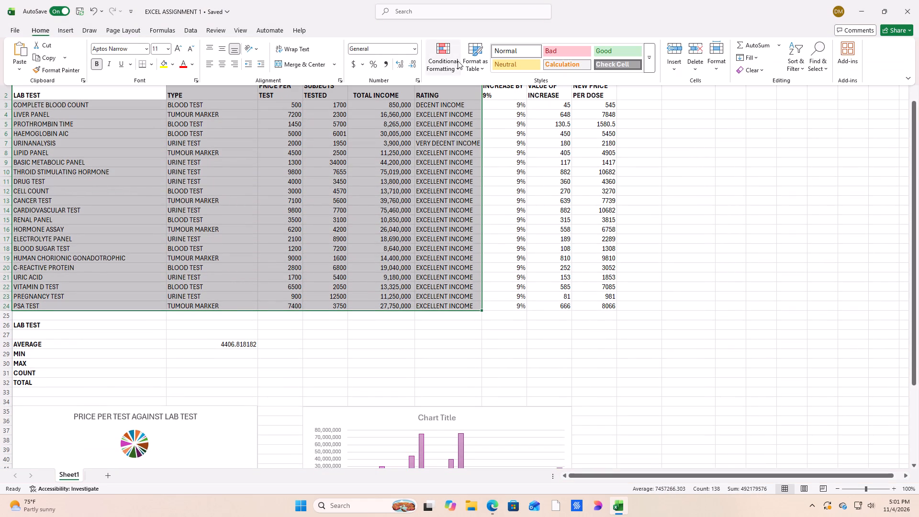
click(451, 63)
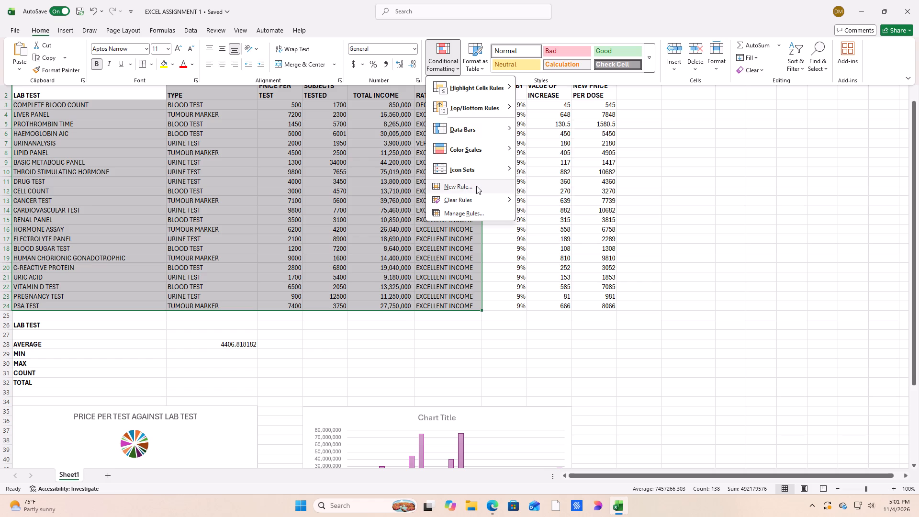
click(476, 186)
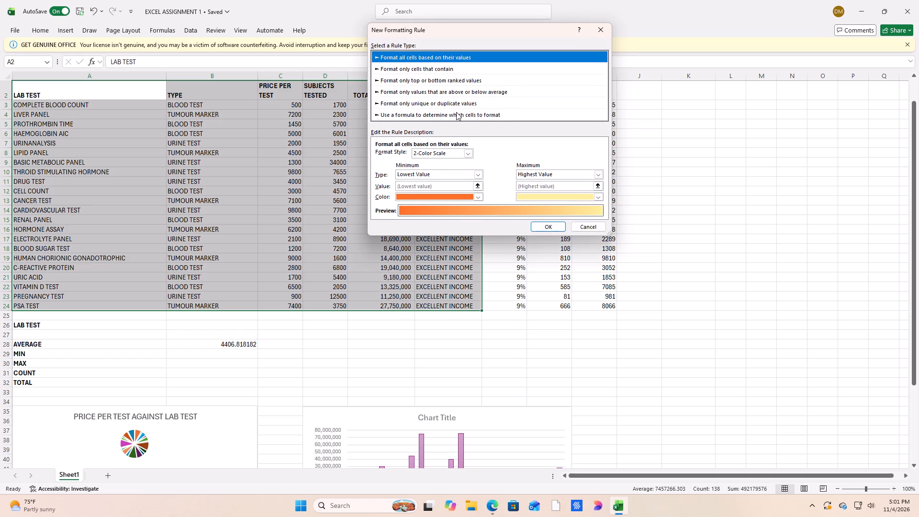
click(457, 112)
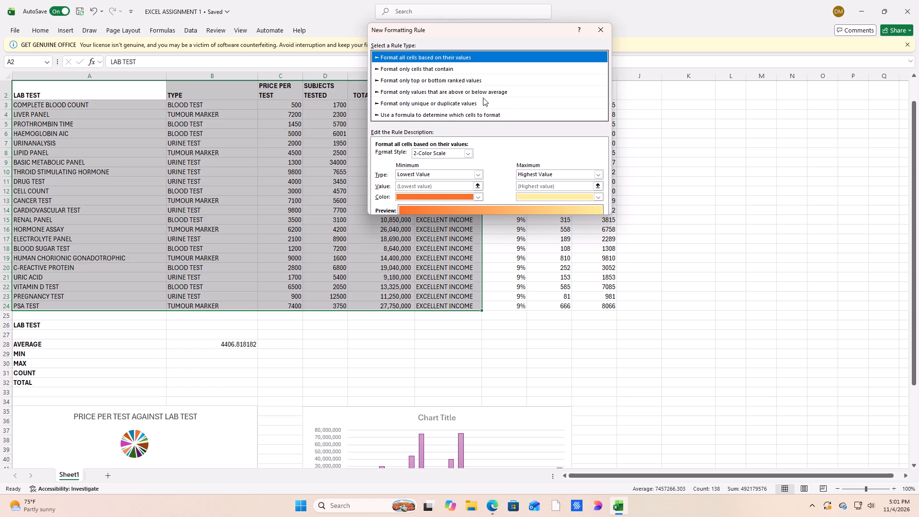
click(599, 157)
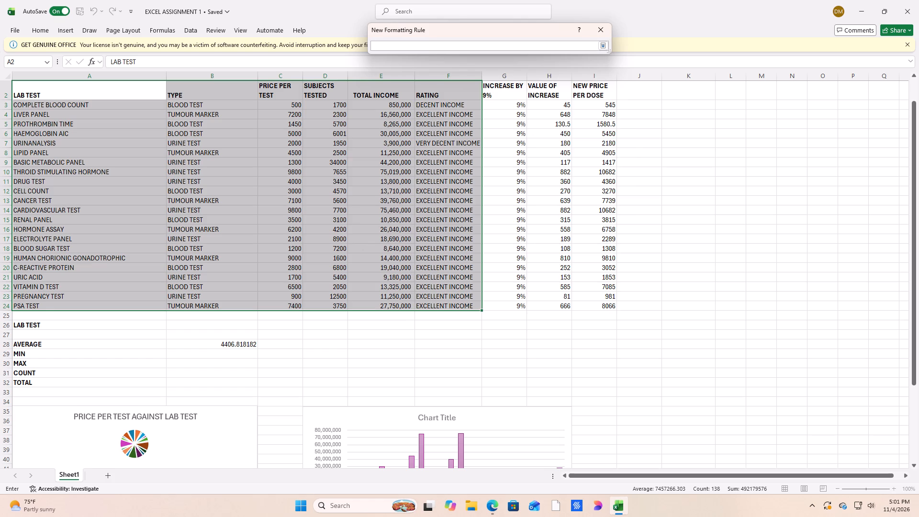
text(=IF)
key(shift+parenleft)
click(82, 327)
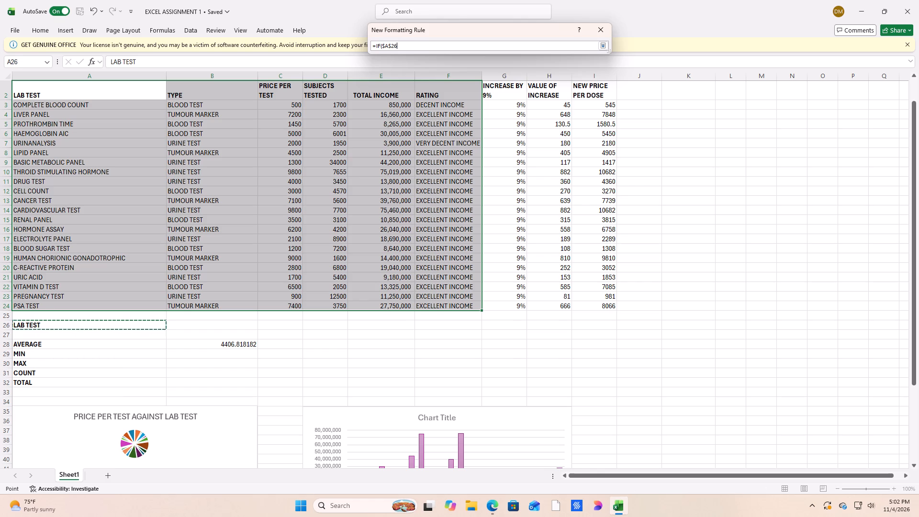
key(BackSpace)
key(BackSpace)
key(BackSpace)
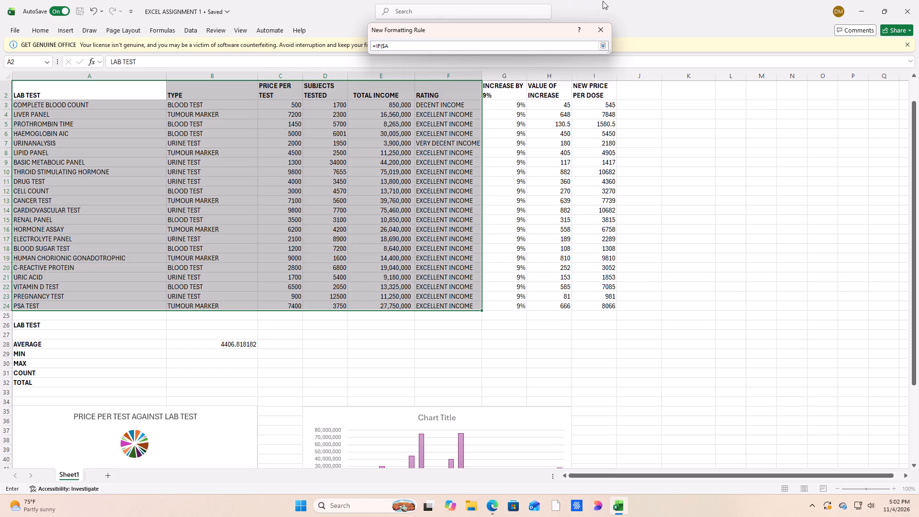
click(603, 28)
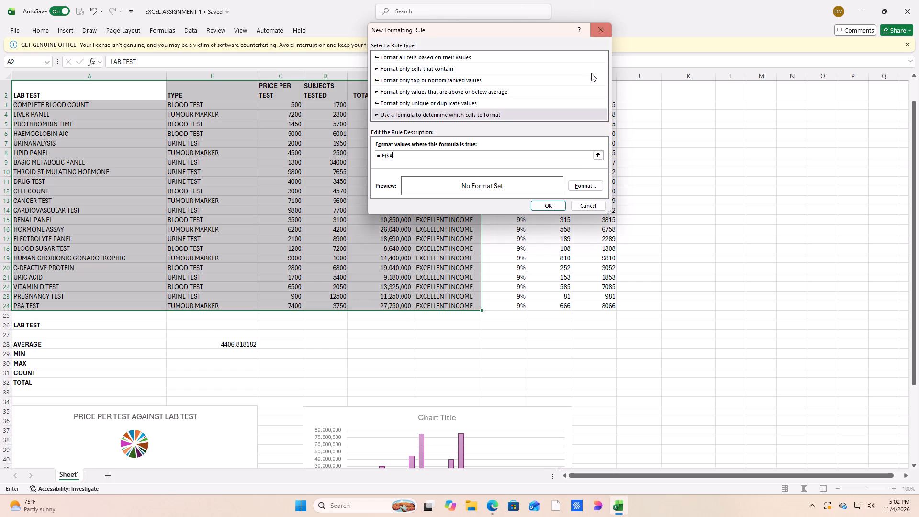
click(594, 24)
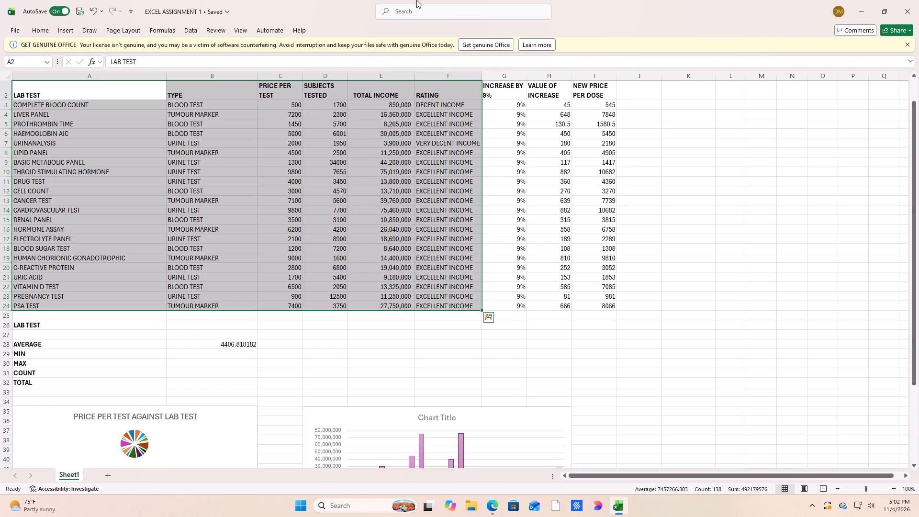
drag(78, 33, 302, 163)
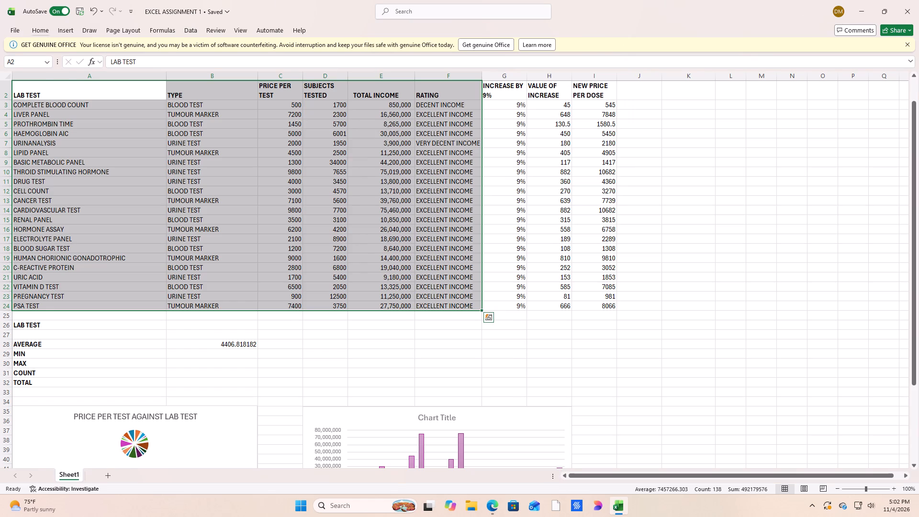
Move the LAB TEST drop-down cell from A26 down to A27.
click(78, 329)
click(78, 331)
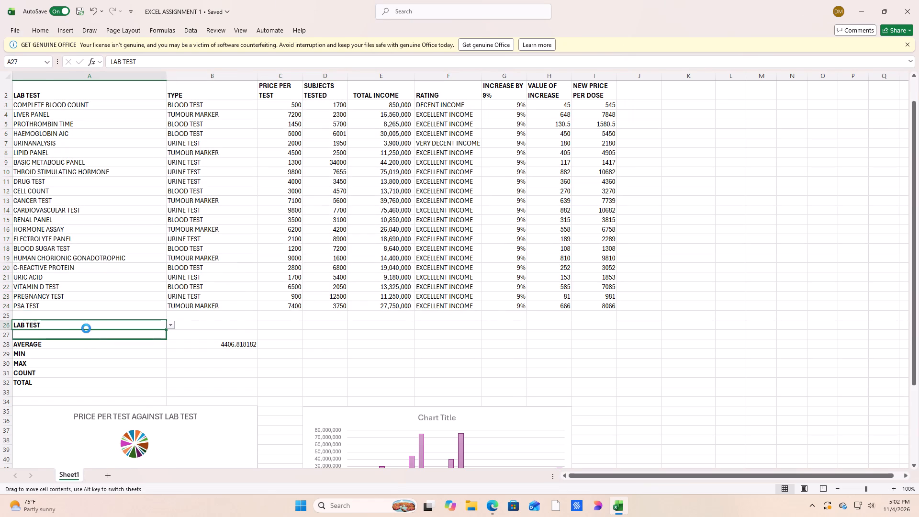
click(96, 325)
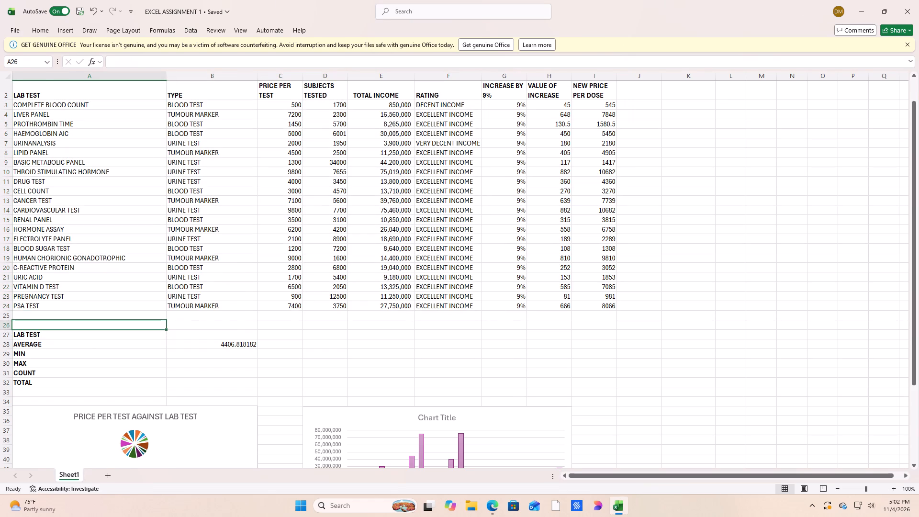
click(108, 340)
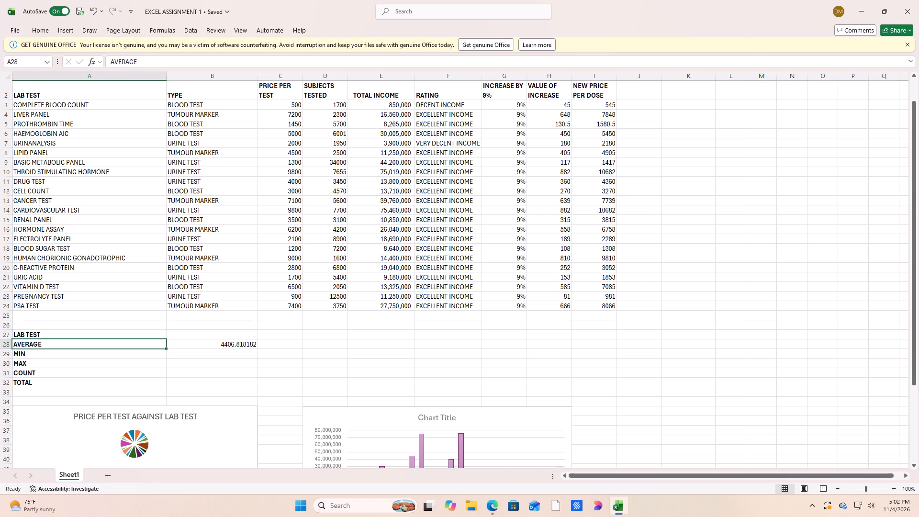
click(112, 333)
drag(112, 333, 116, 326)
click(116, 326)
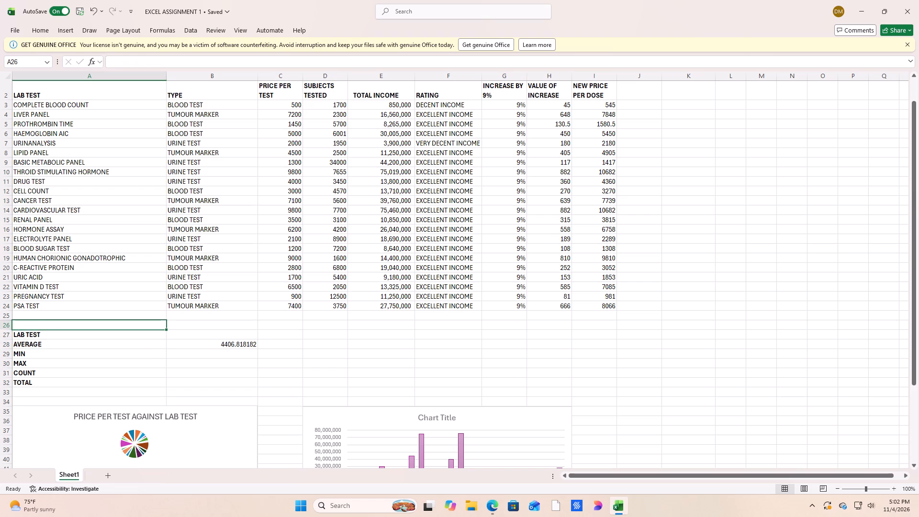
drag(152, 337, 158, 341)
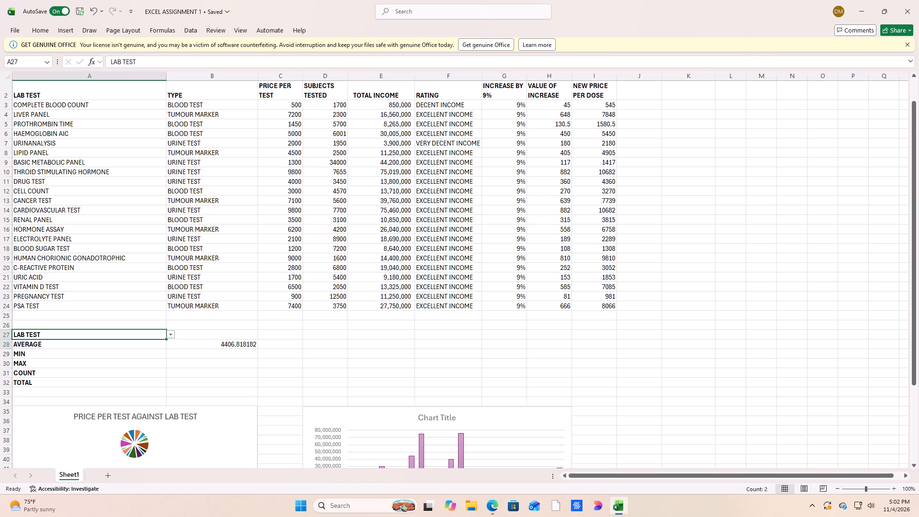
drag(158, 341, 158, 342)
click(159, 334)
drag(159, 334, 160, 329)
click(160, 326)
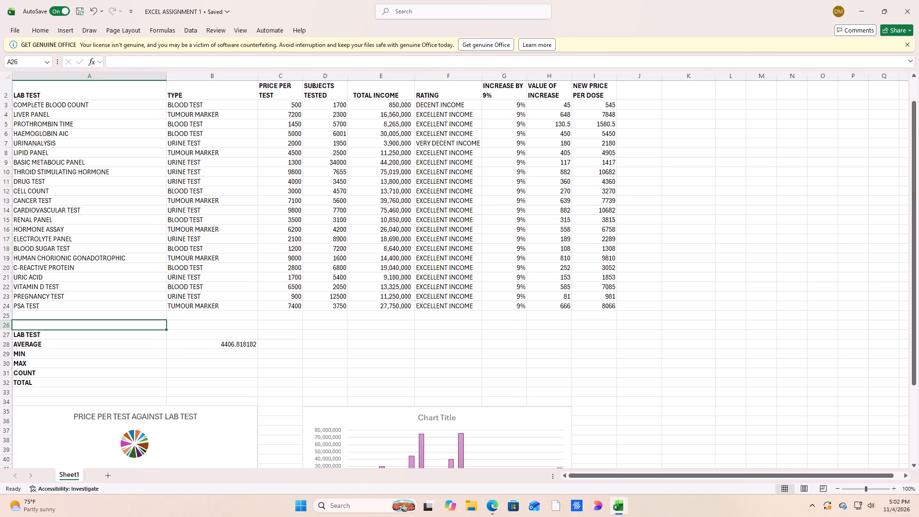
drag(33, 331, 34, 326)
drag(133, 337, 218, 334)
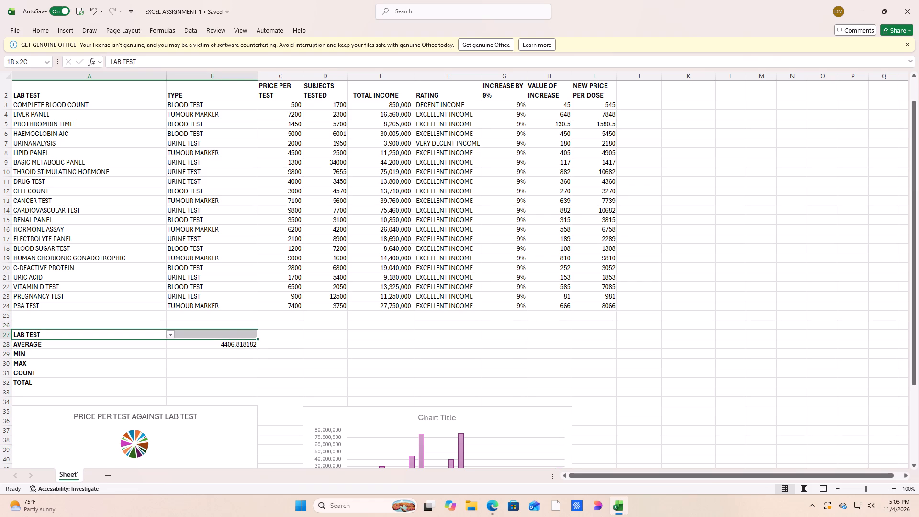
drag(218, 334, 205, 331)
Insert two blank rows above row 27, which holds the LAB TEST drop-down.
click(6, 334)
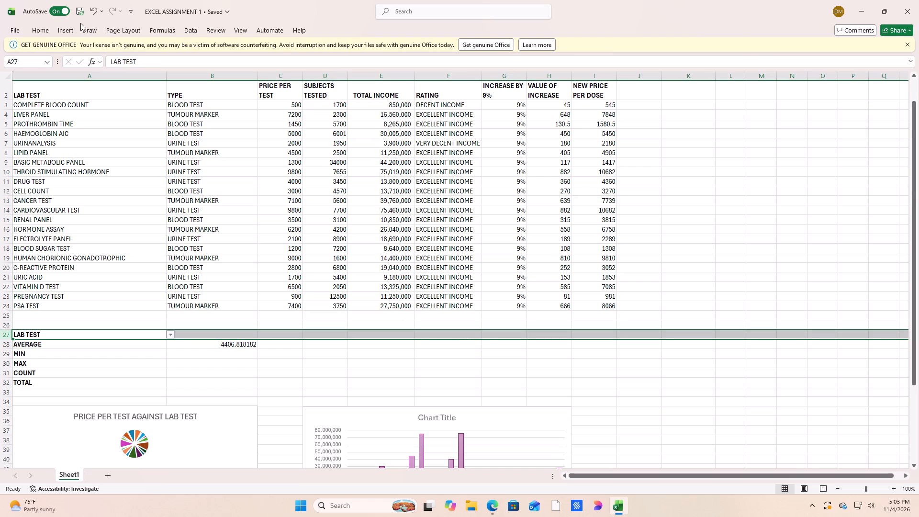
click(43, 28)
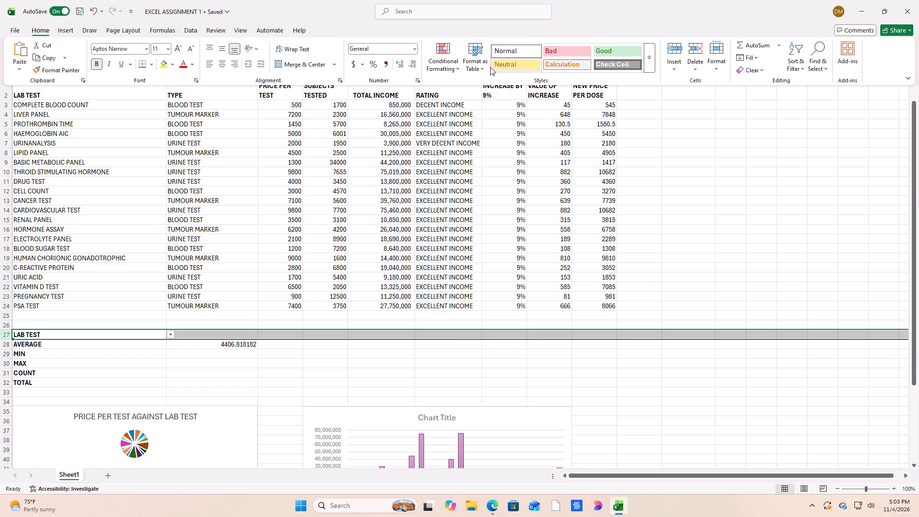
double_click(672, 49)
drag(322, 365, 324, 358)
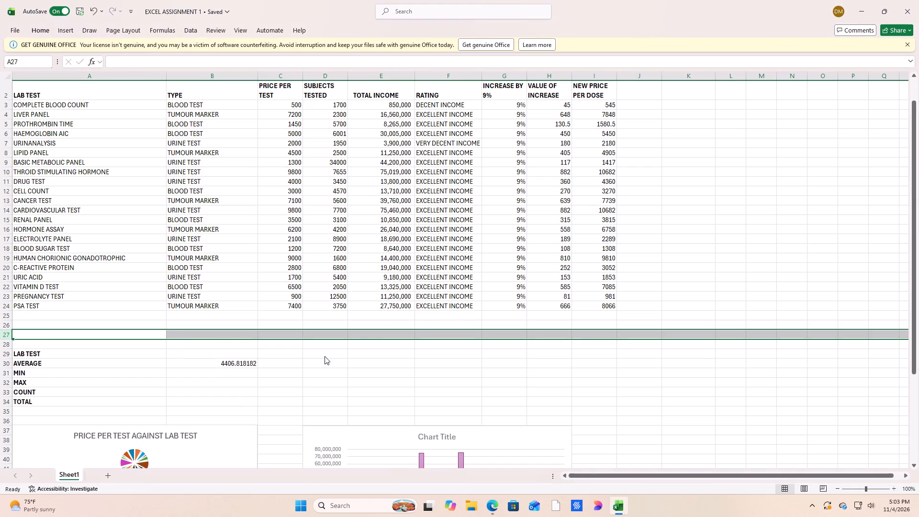
Delete the three empty rows 26 to 28 directly above the LAB TEST drop-down.
click(78, 357)
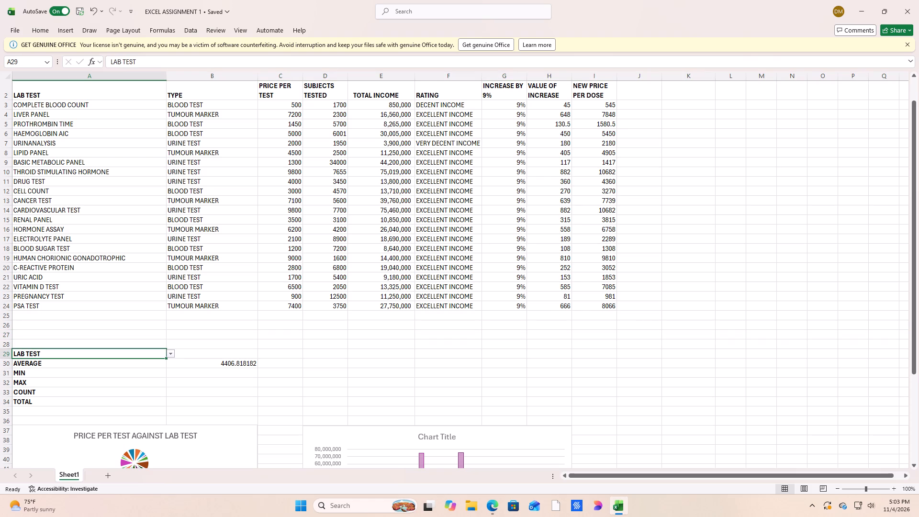
click(46, 326)
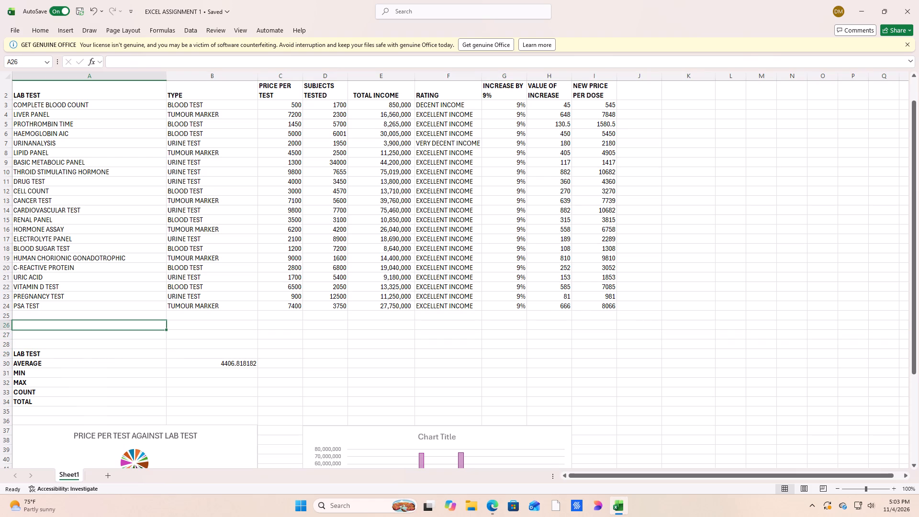
click(7, 324)
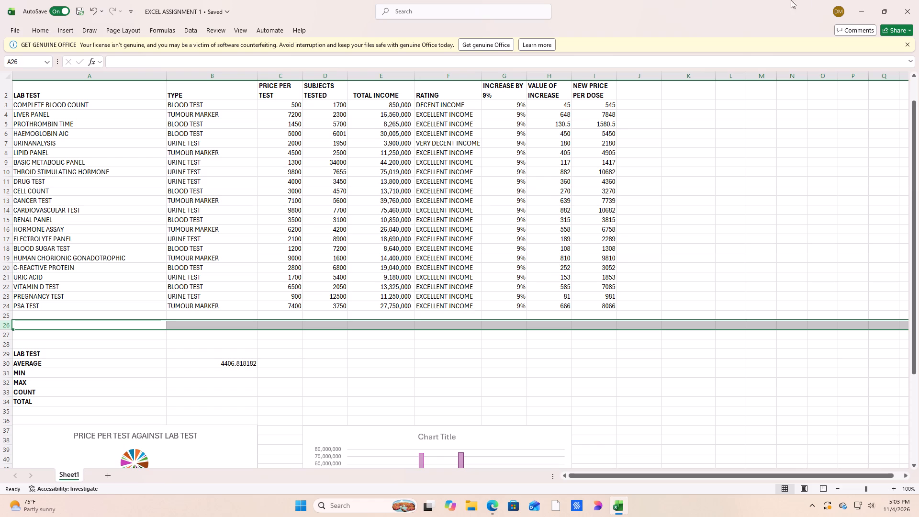
click(34, 32)
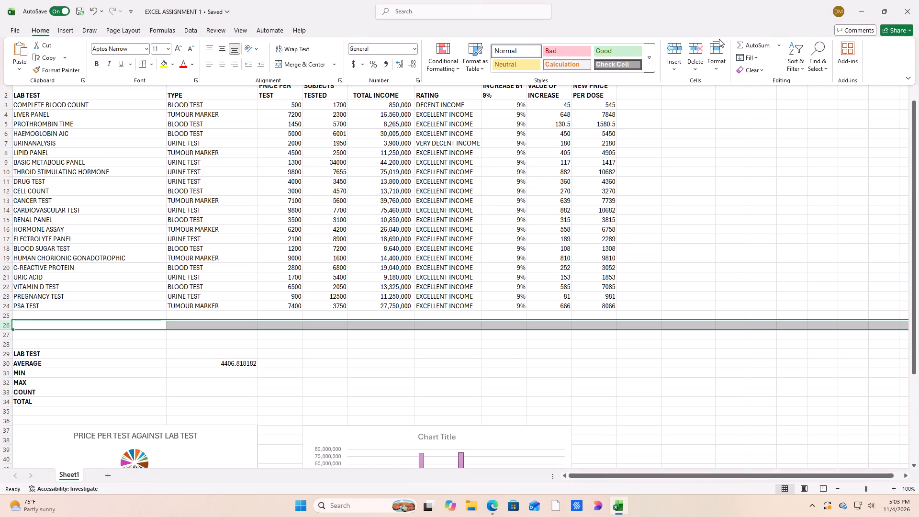
click(694, 48)
click(694, 48)
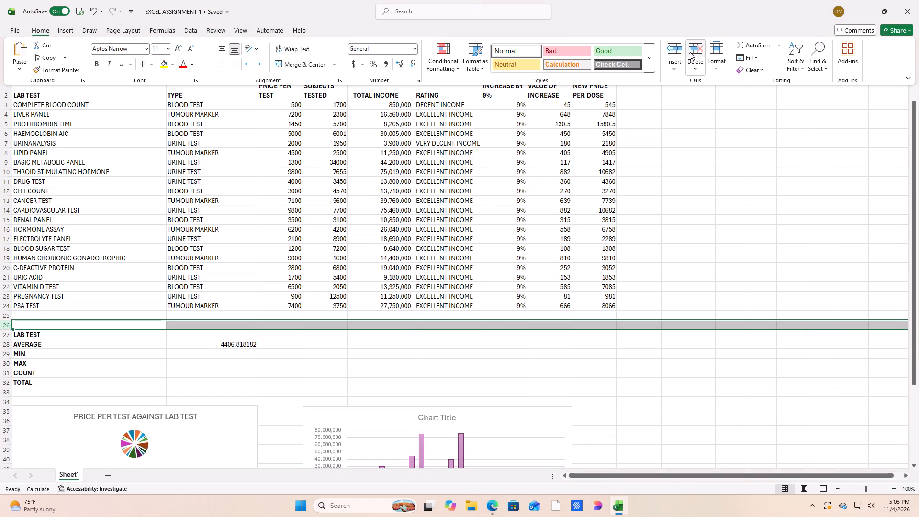
click(690, 52)
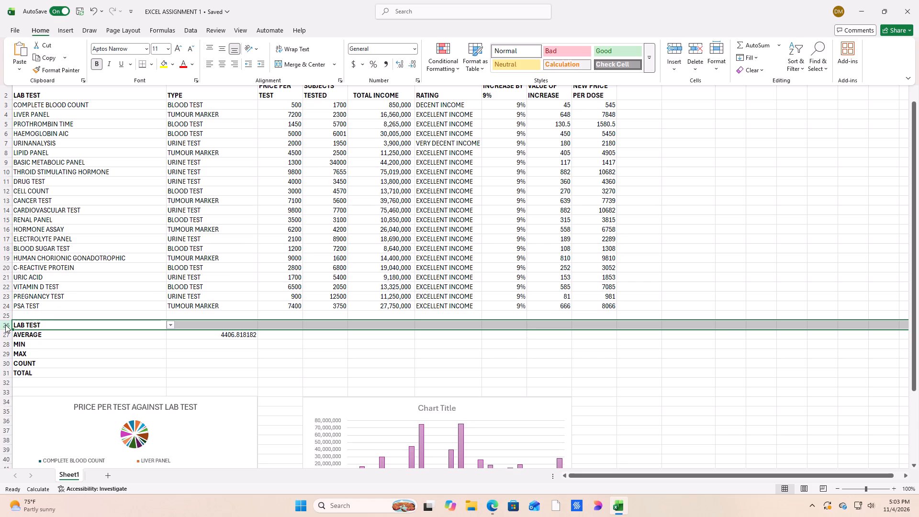
Insert one blank row above row 26, which holds the LAB TEST drop-down.
click(54, 383)
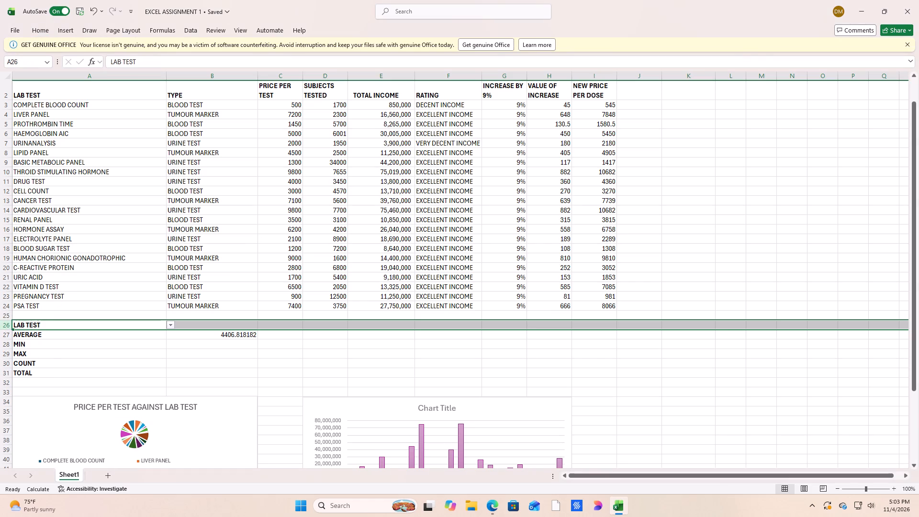
click(209, 380)
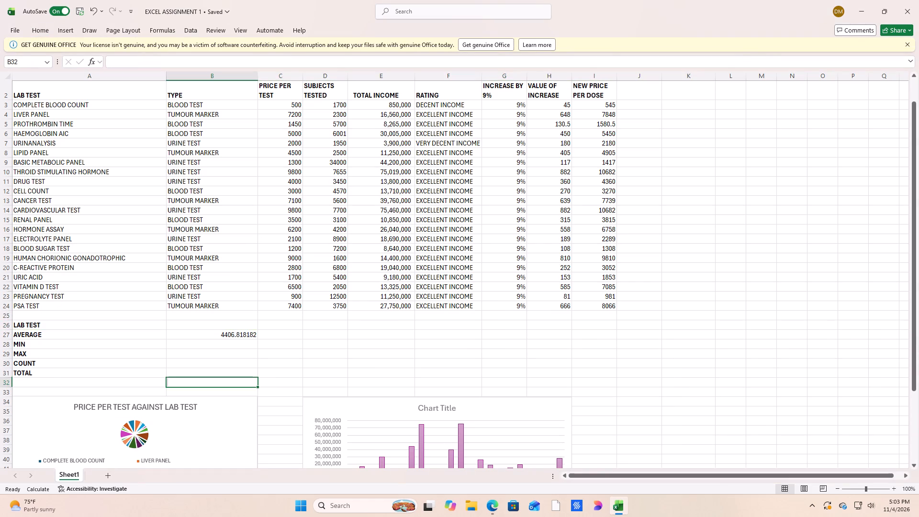
click(8, 326)
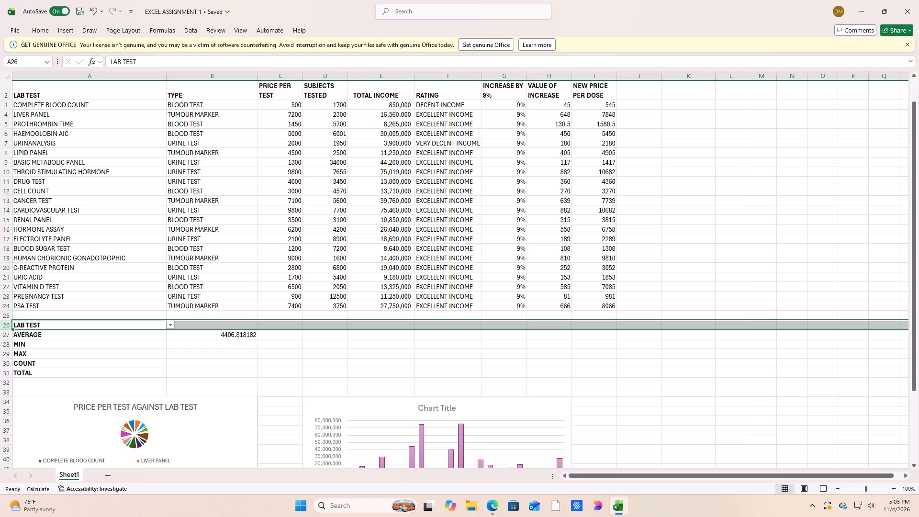
click(41, 27)
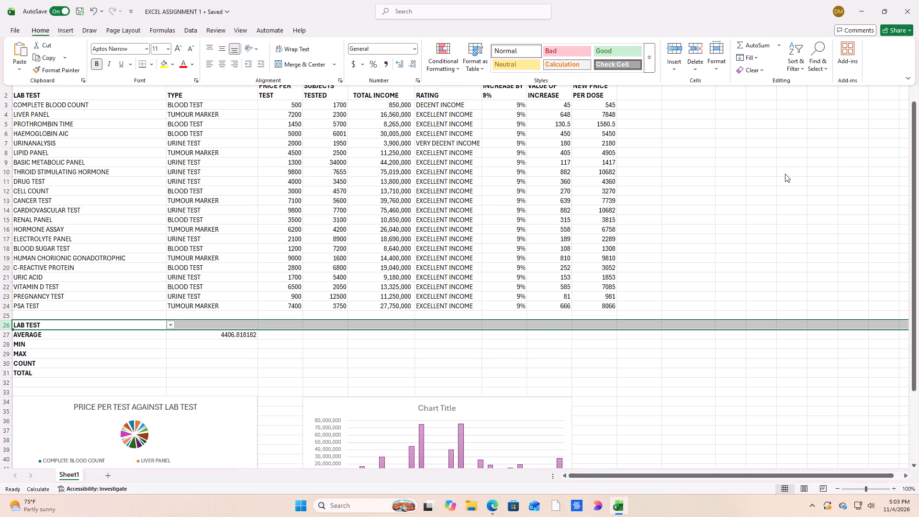
click(673, 51)
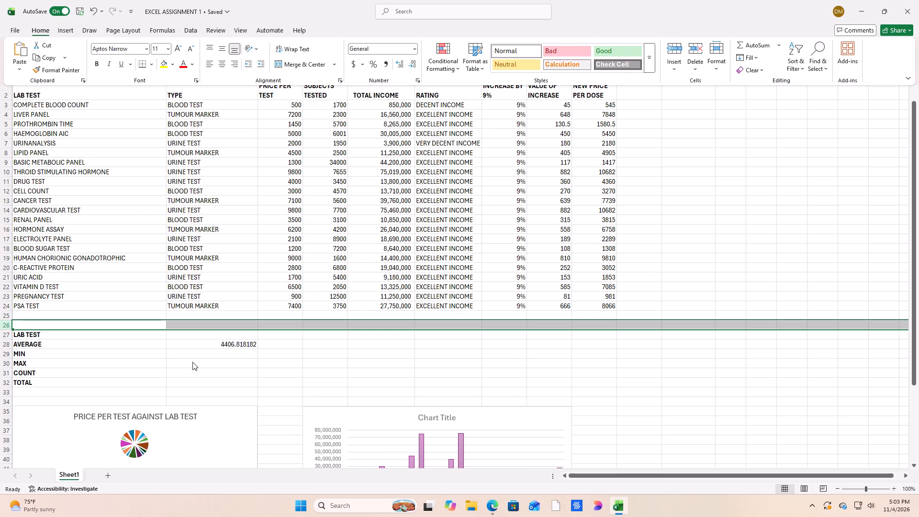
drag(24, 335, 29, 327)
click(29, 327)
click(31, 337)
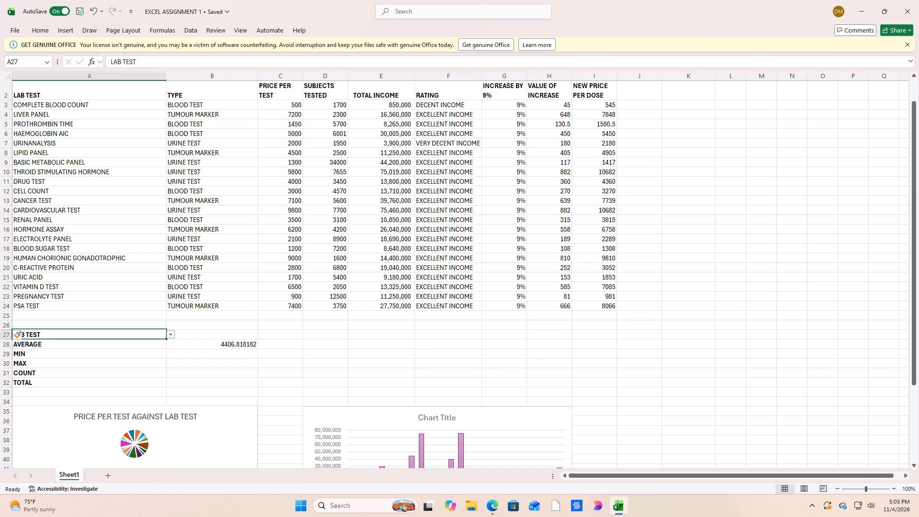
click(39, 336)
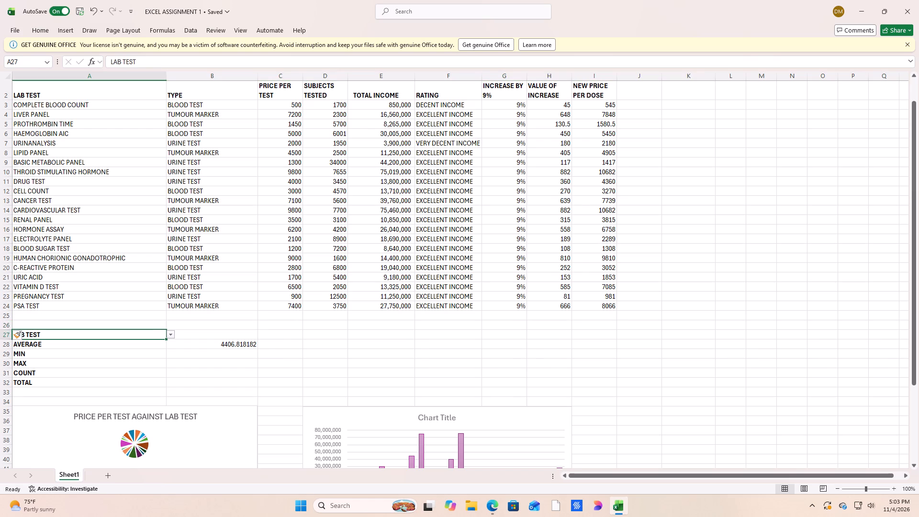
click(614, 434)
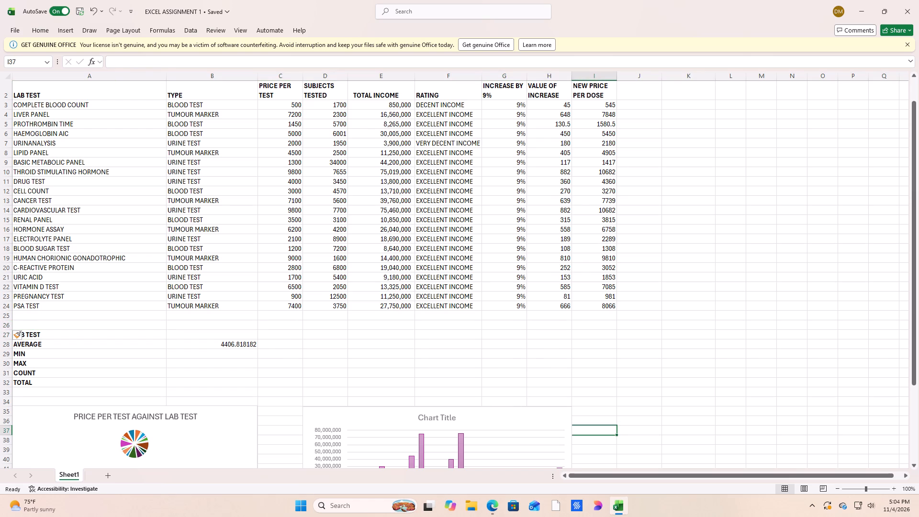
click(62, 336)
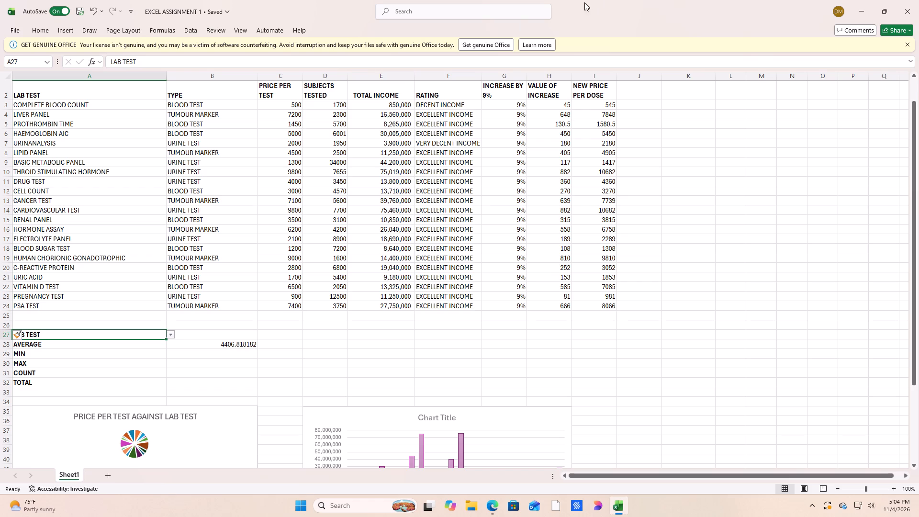
Insert four blank cells at A28 in column A, shifting the AVERAGE to TOTAL labels down.
click(31, 345)
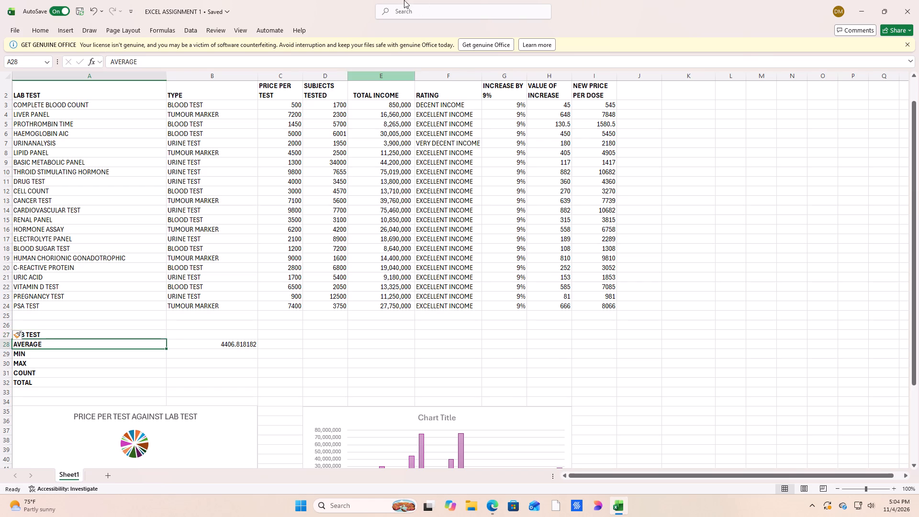
click(42, 33)
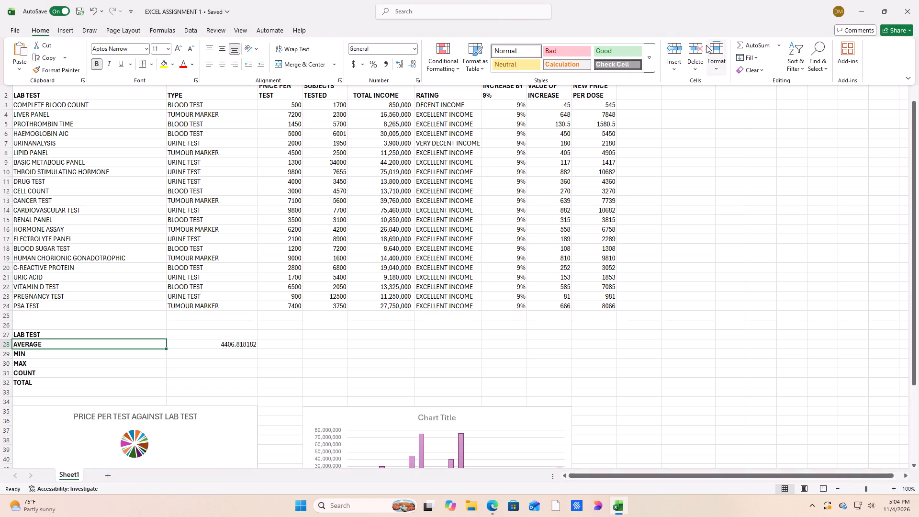
click(675, 49)
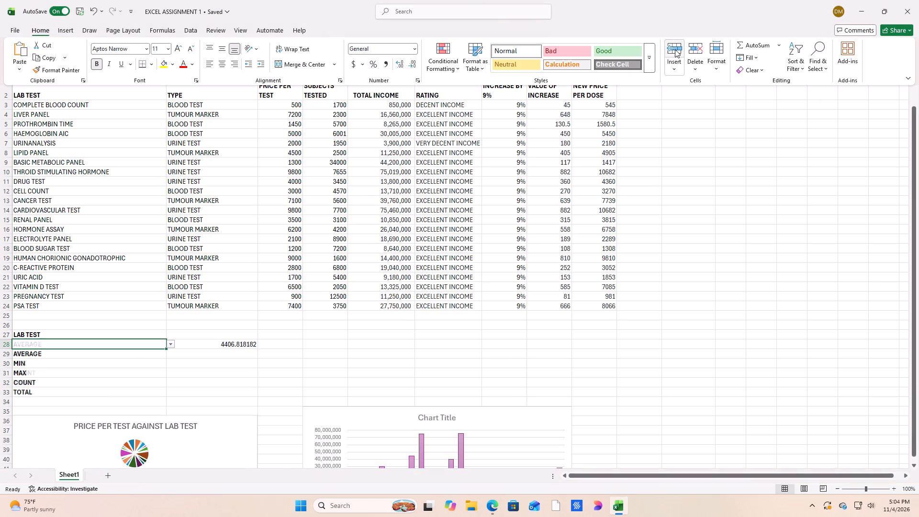
click(675, 49)
click(675, 49)
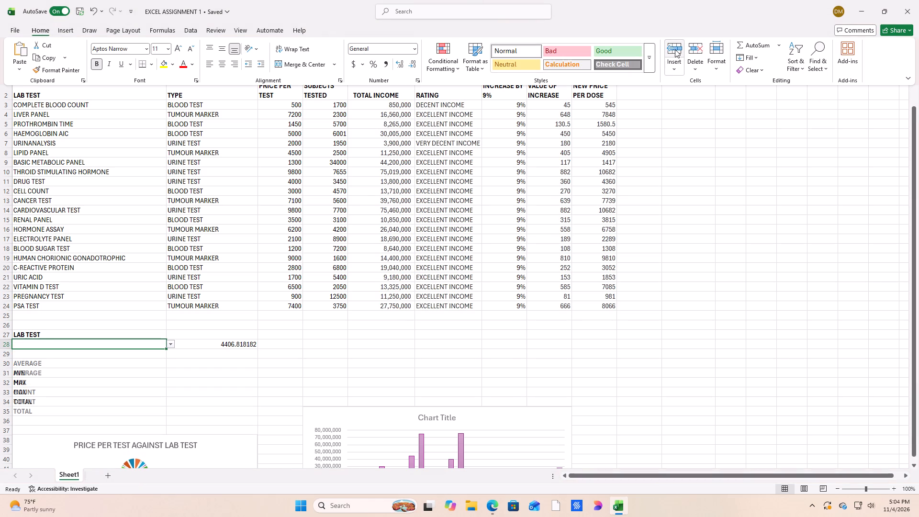
click(675, 49)
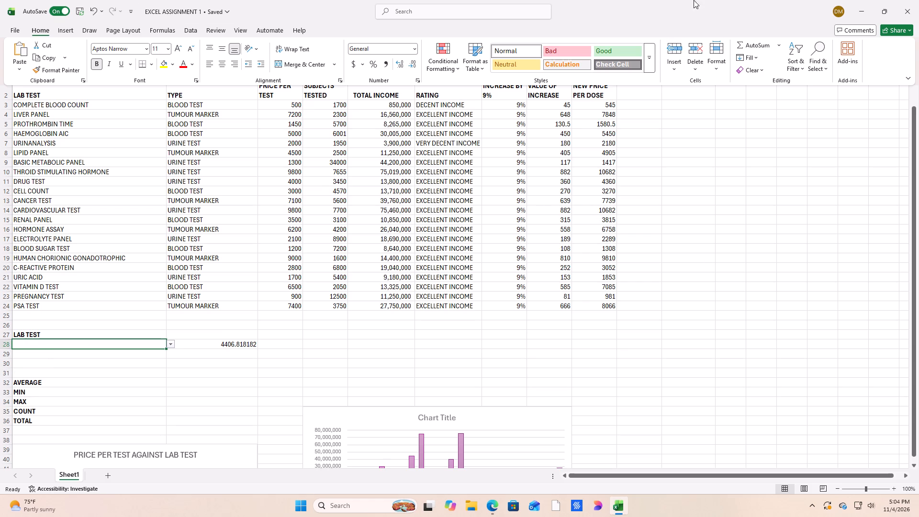
Delete two of the blank cells from A28 downward, shifting the AVERAGE to TOTAL labels up.
click(693, 51)
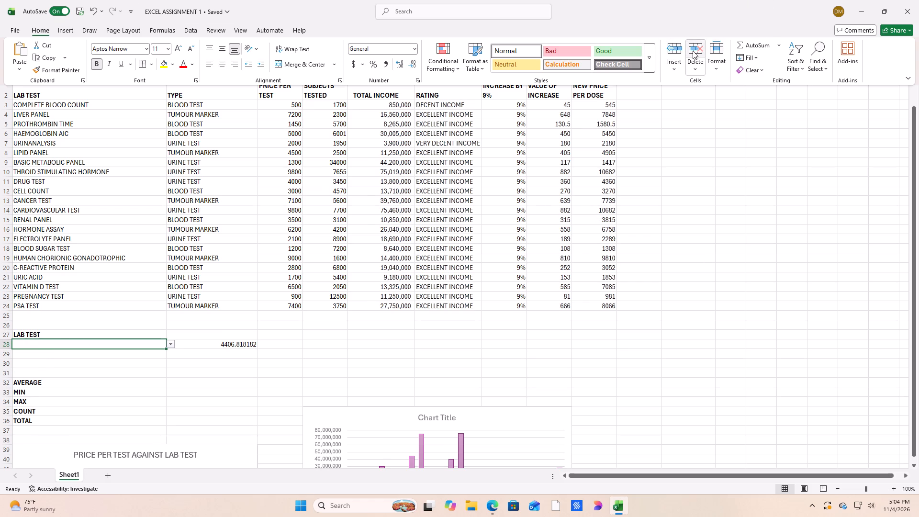
click(695, 49)
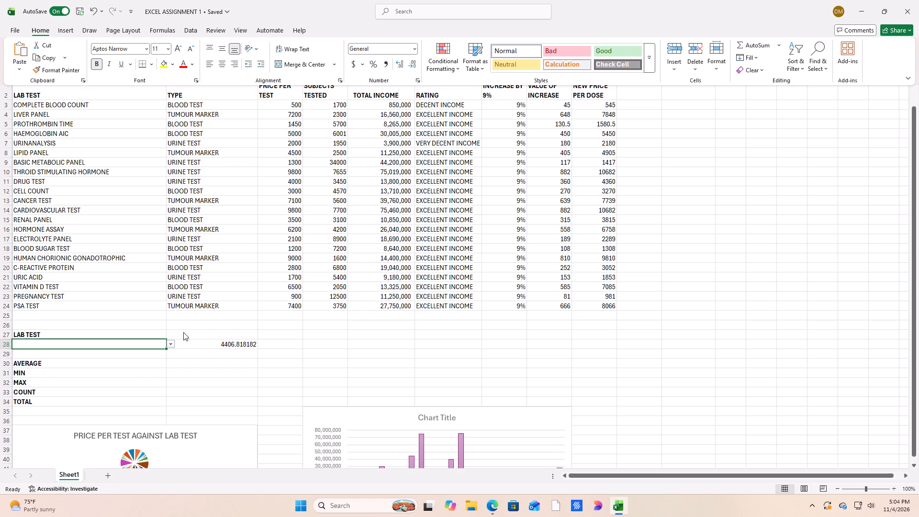
drag(224, 366, 240, 363)
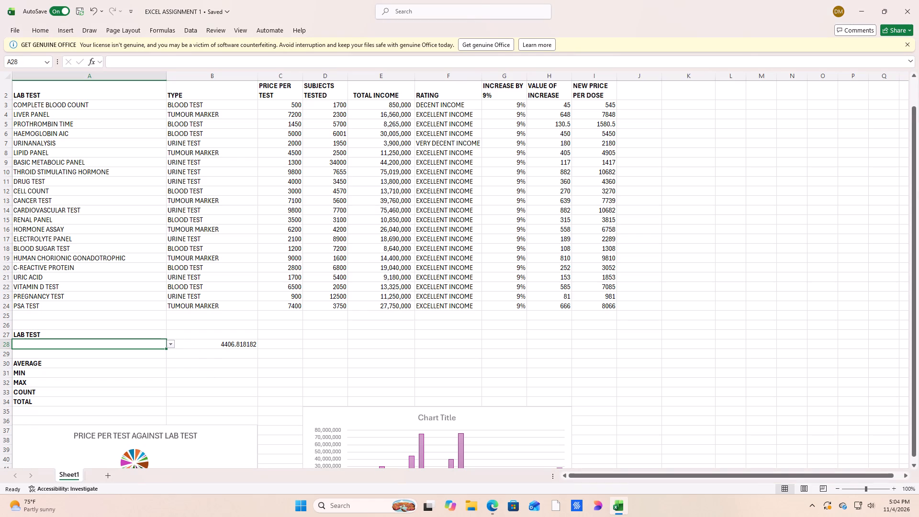
click(444, 354)
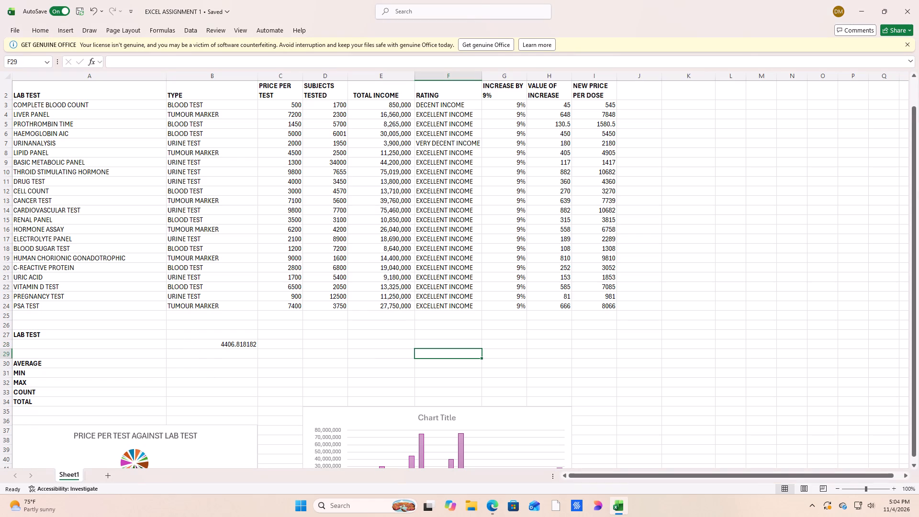
Clear the LAB TEST entry from the drop-down cell A27.
click(47, 334)
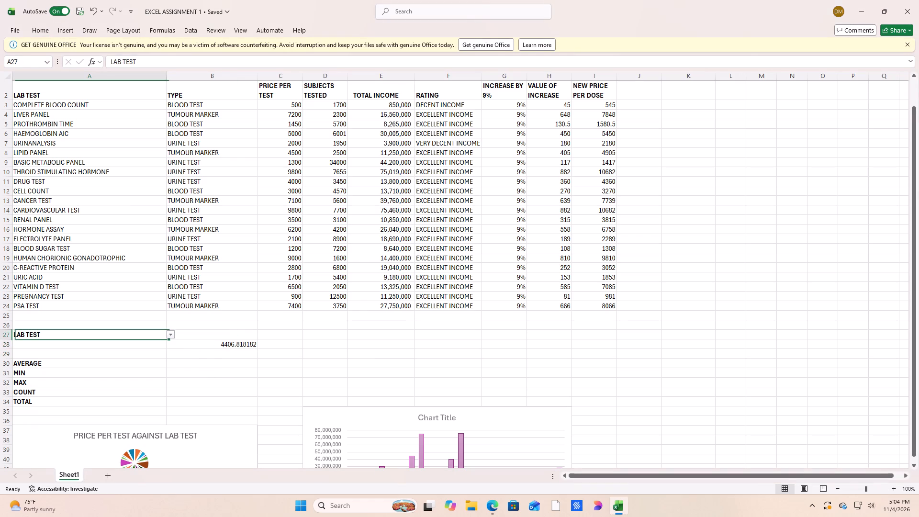
key(BackSpace)
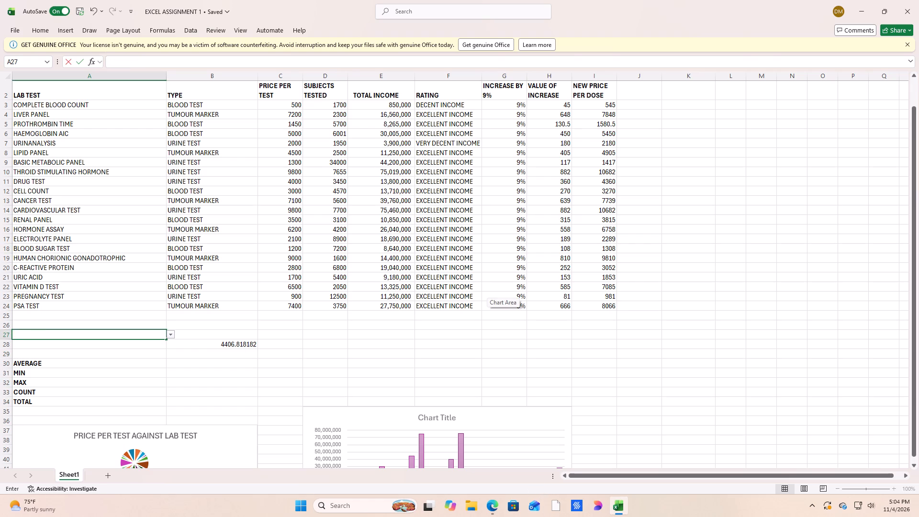
click(445, 348)
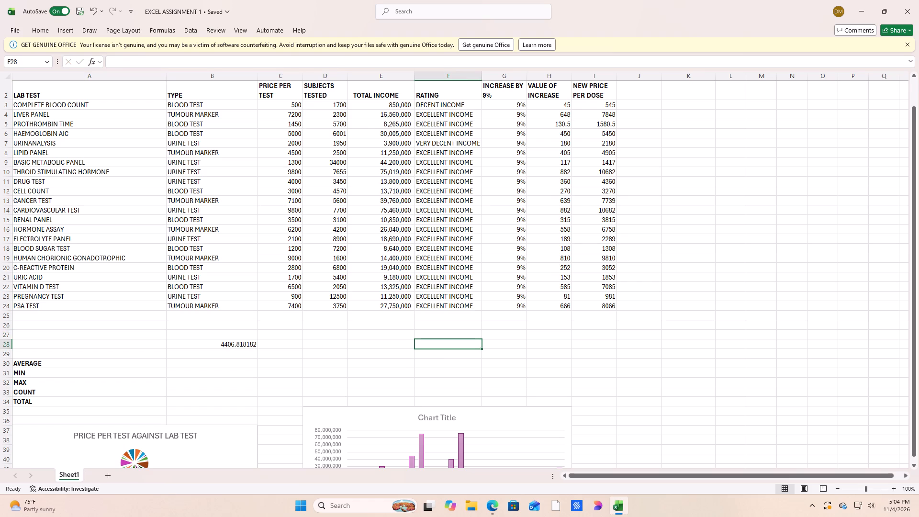
Delete the empty cell A29 directly above the AVERAGE label, shifting the labels up and keeping AVERAGE itself.
click(130, 332)
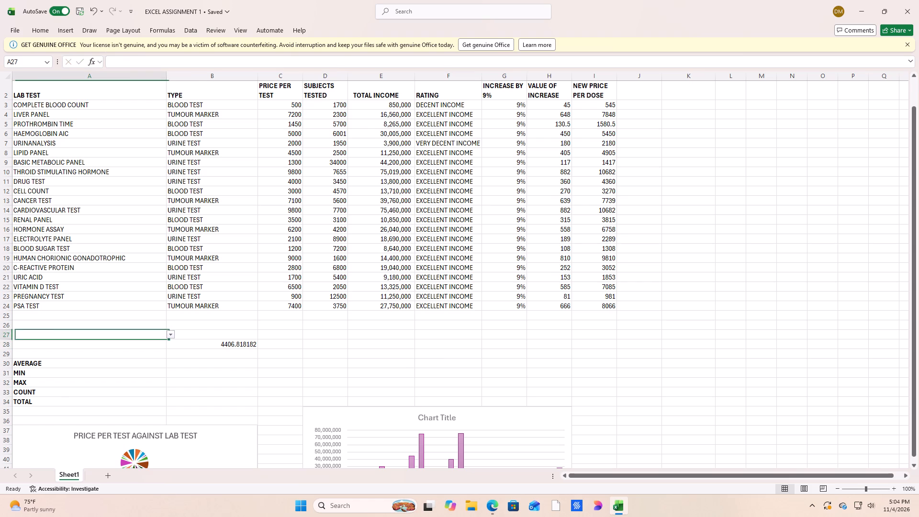
click(118, 346)
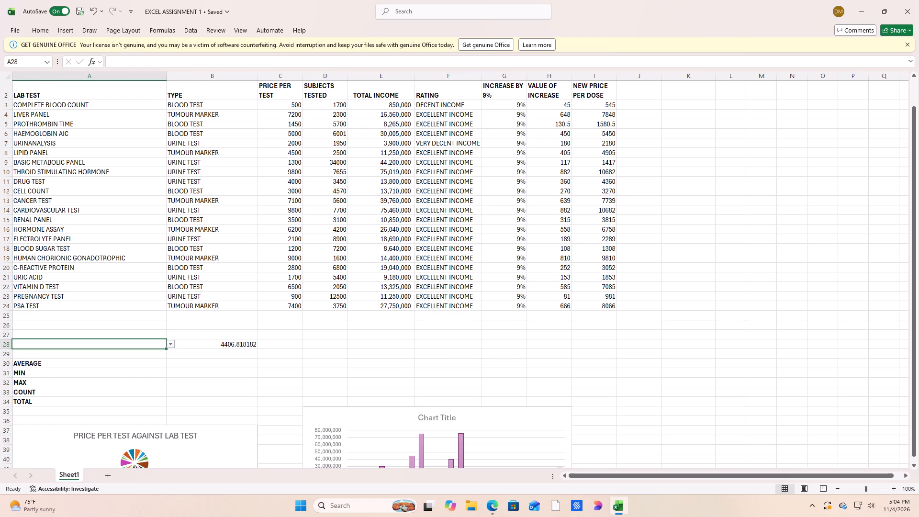
click(118, 351)
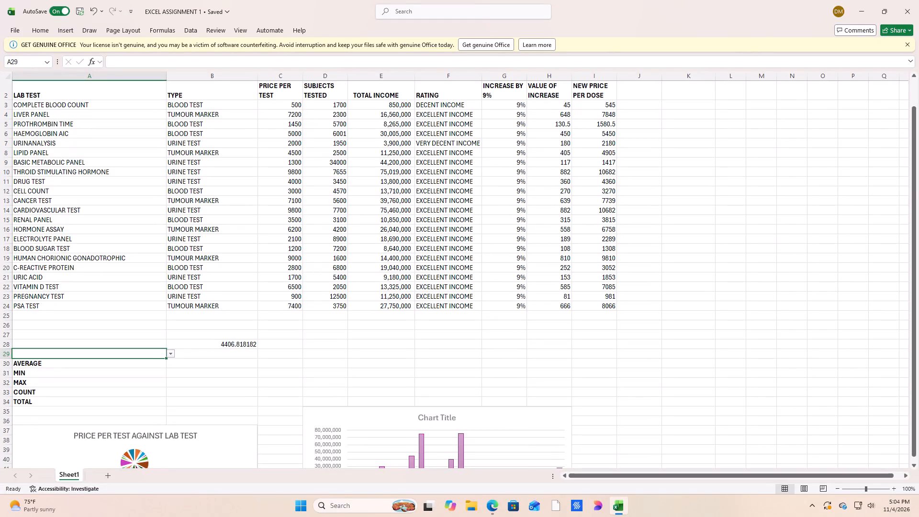
click(43, 29)
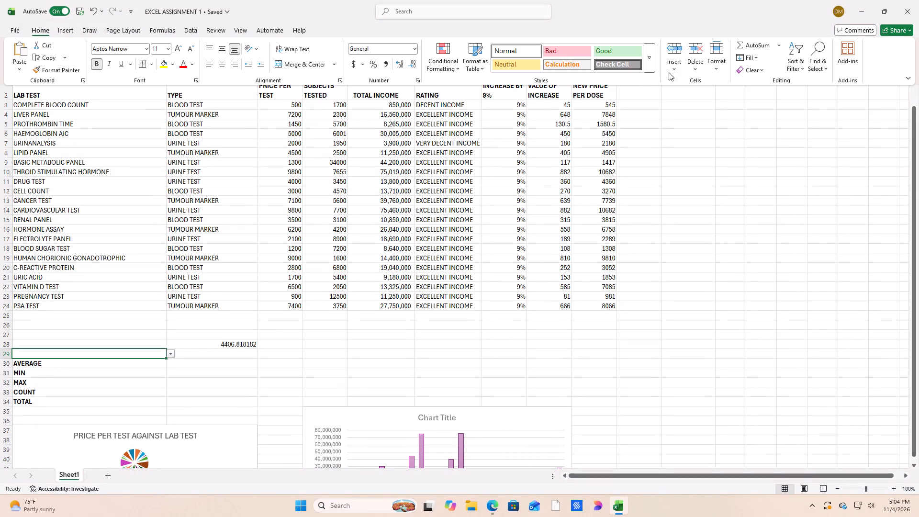
click(692, 60)
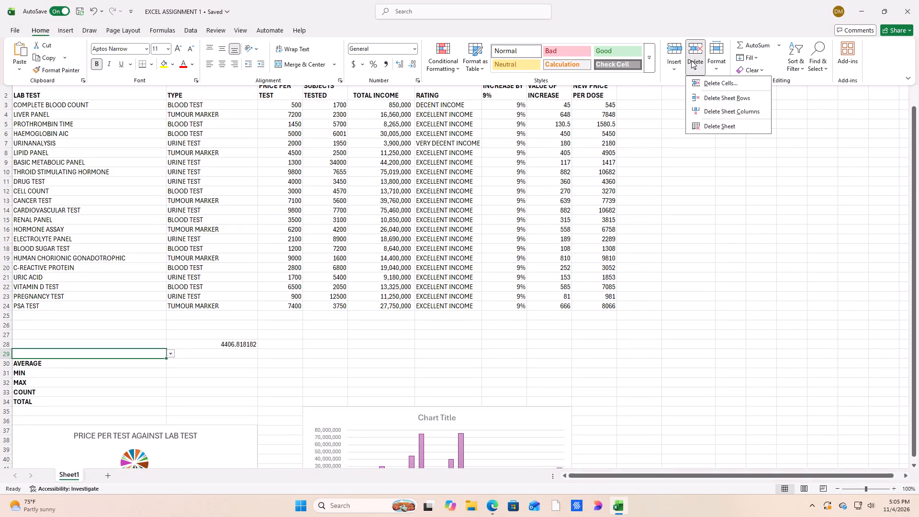
click(694, 44)
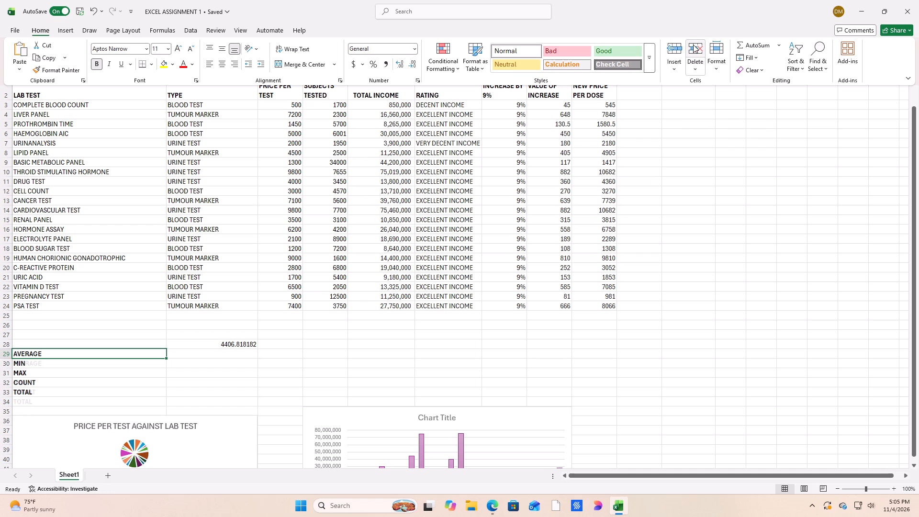
click(694, 45)
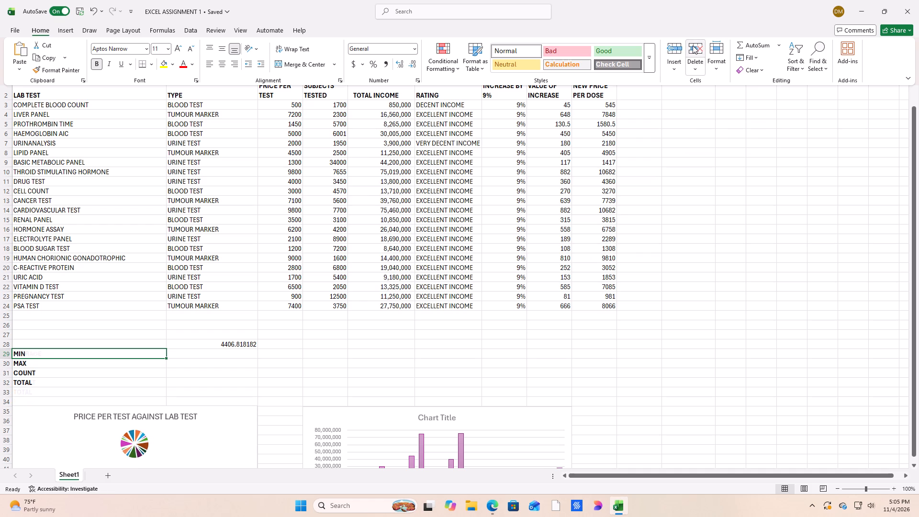
click(97, 11)
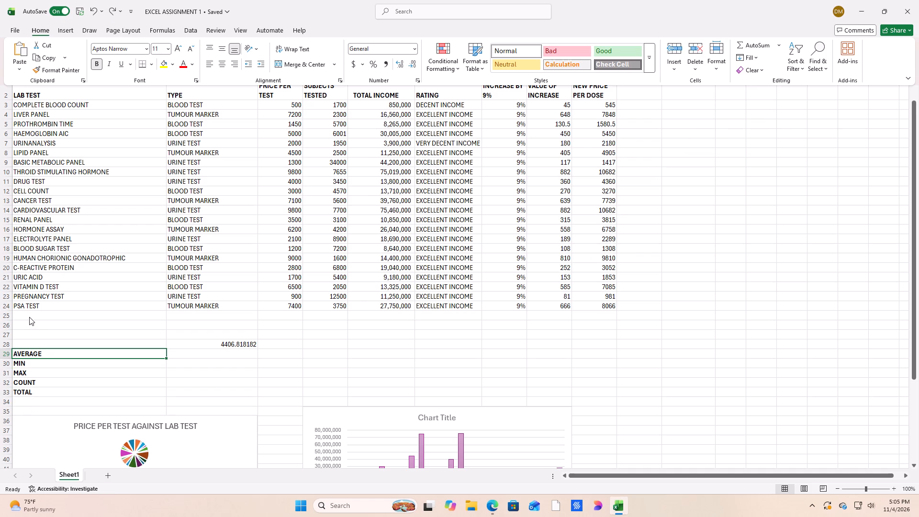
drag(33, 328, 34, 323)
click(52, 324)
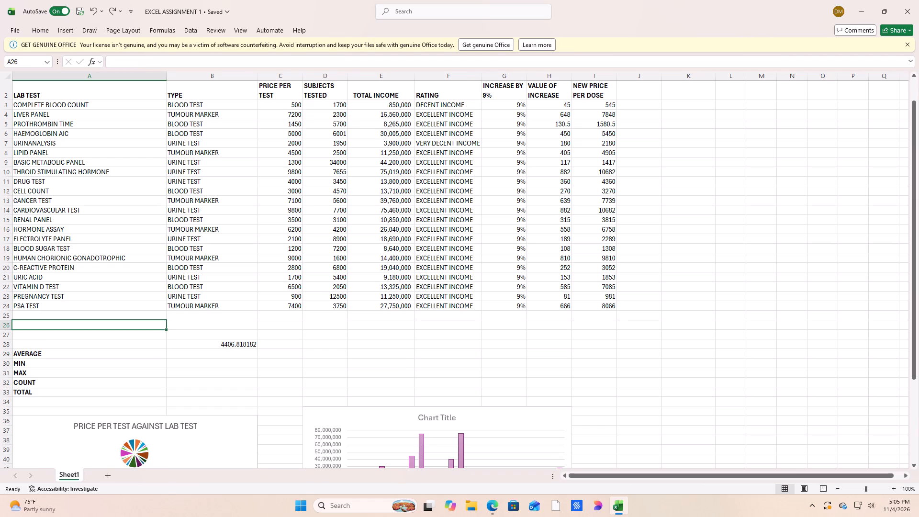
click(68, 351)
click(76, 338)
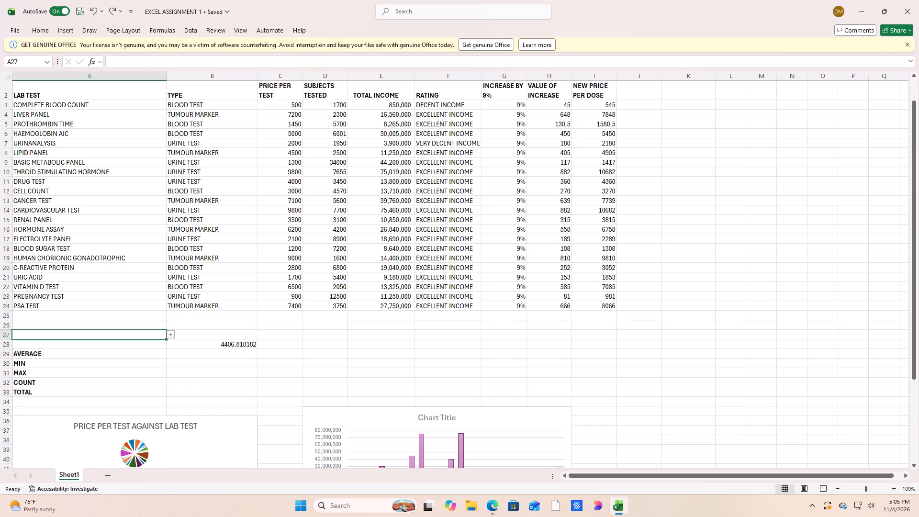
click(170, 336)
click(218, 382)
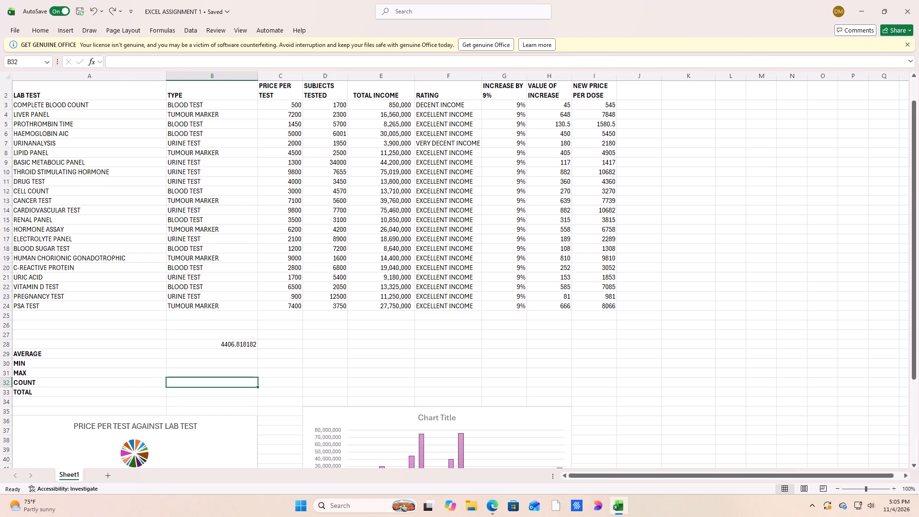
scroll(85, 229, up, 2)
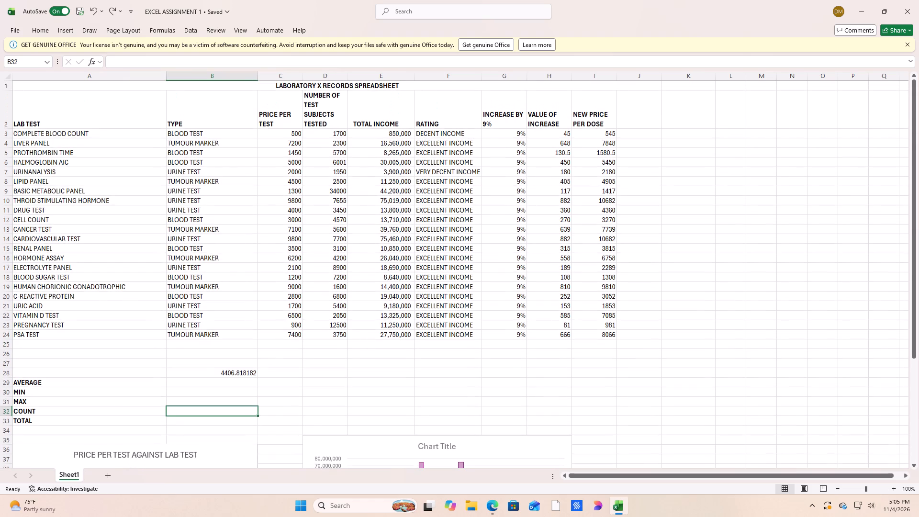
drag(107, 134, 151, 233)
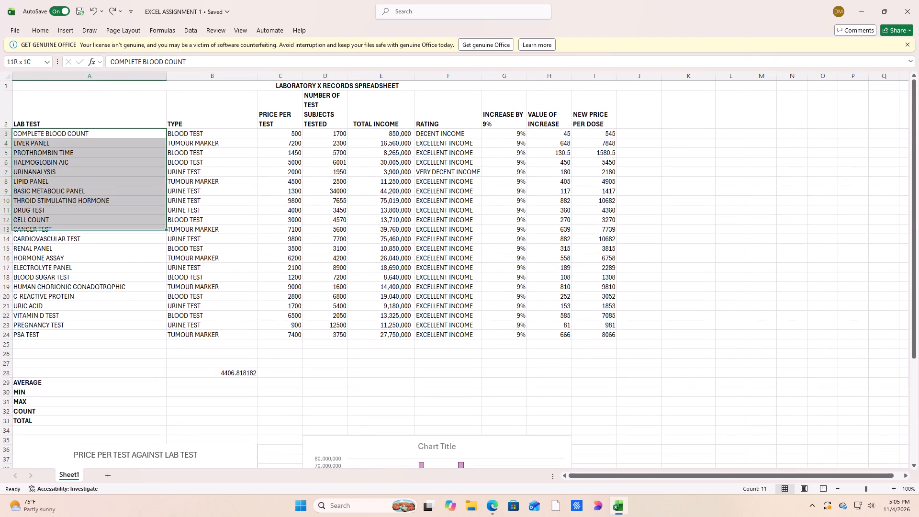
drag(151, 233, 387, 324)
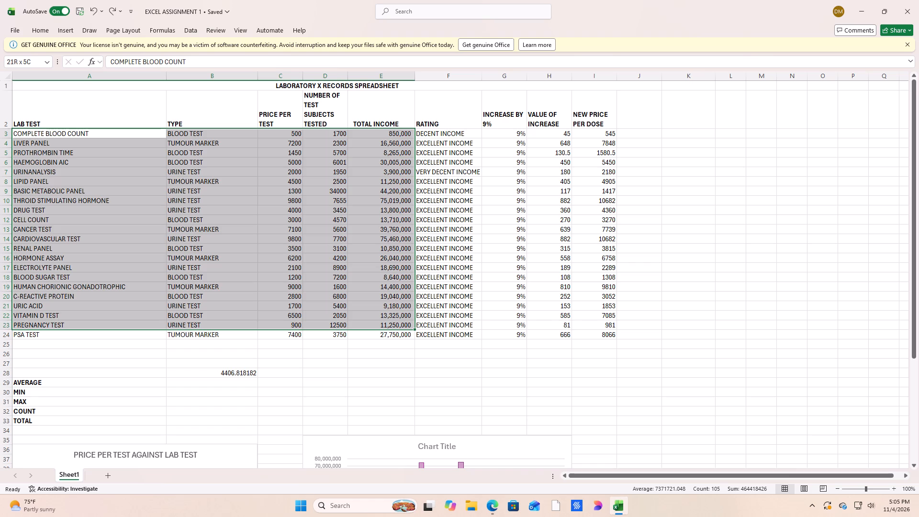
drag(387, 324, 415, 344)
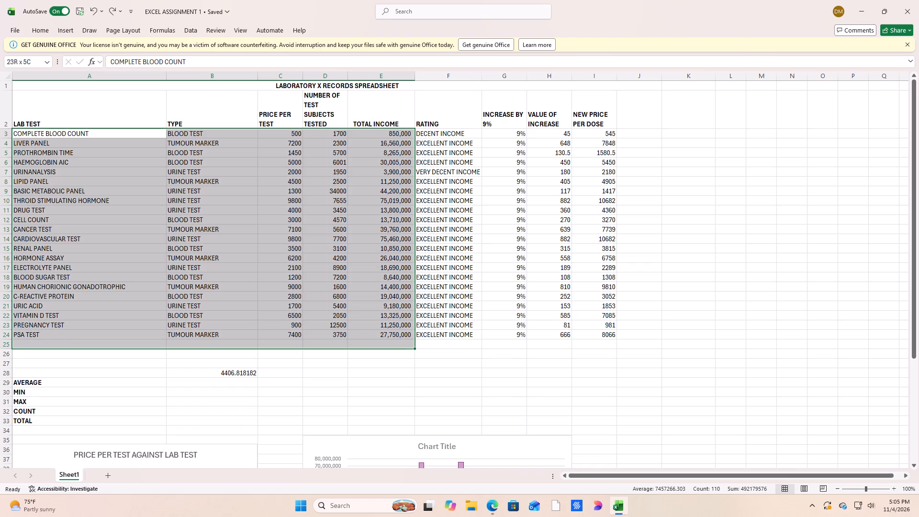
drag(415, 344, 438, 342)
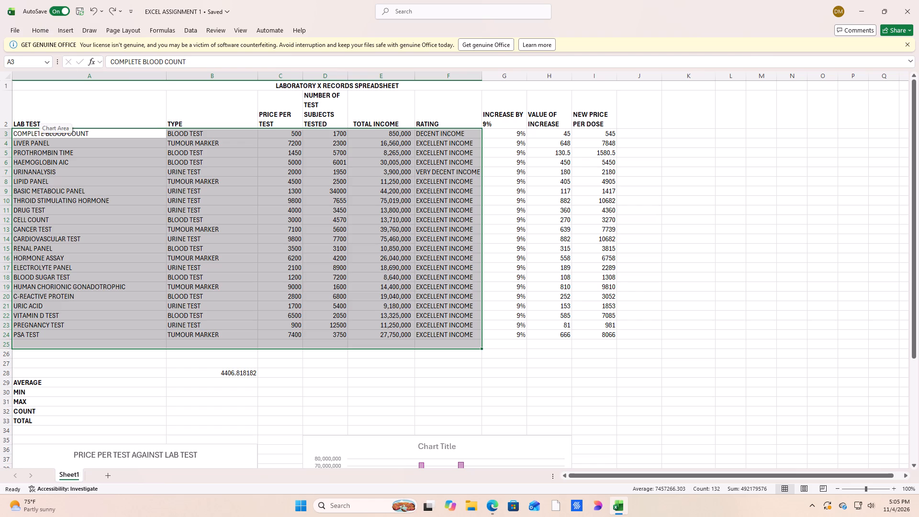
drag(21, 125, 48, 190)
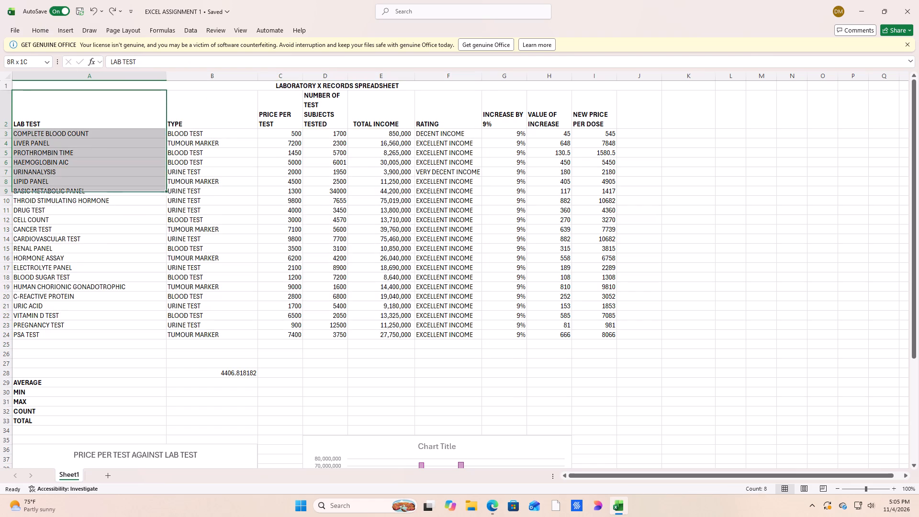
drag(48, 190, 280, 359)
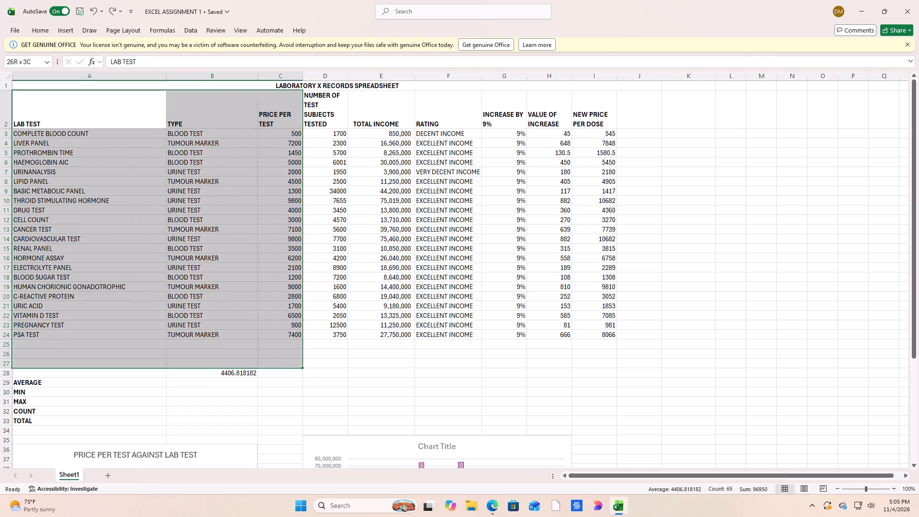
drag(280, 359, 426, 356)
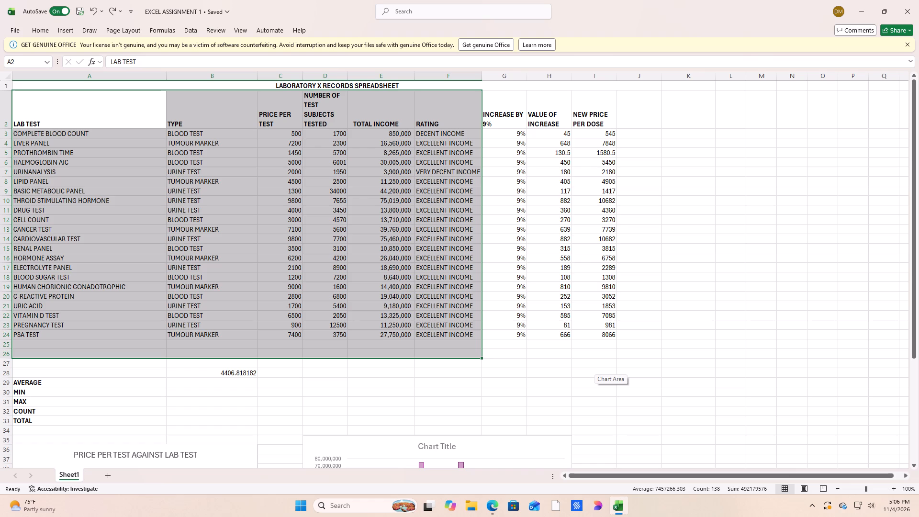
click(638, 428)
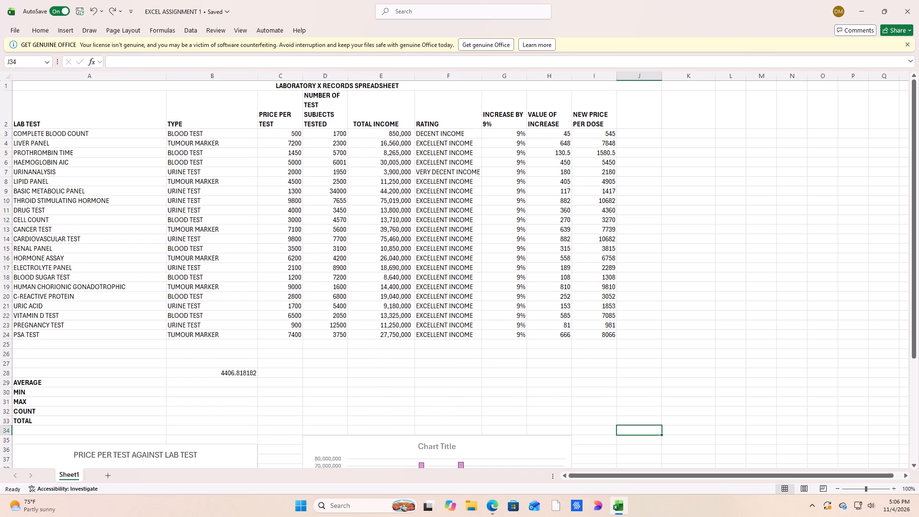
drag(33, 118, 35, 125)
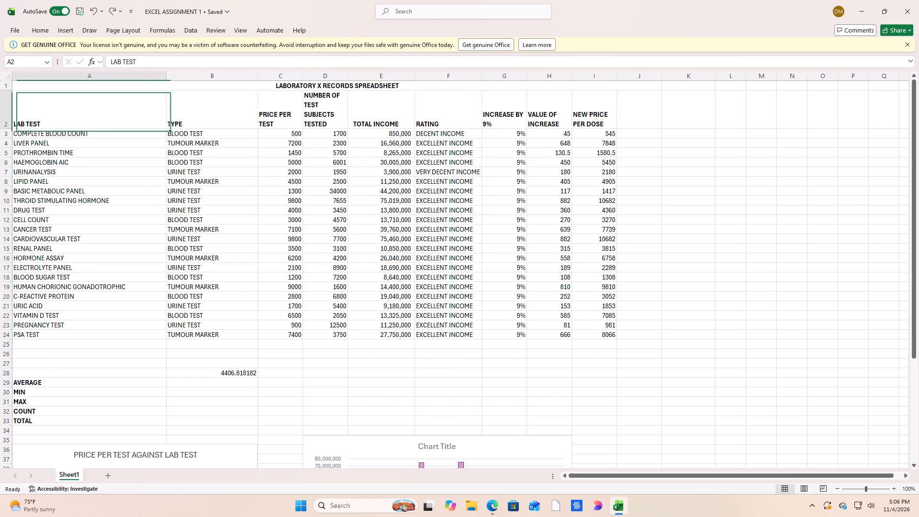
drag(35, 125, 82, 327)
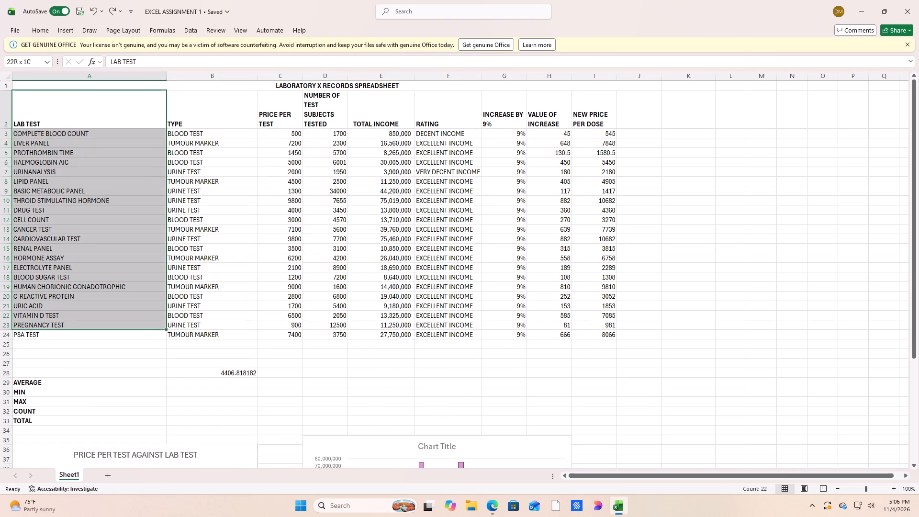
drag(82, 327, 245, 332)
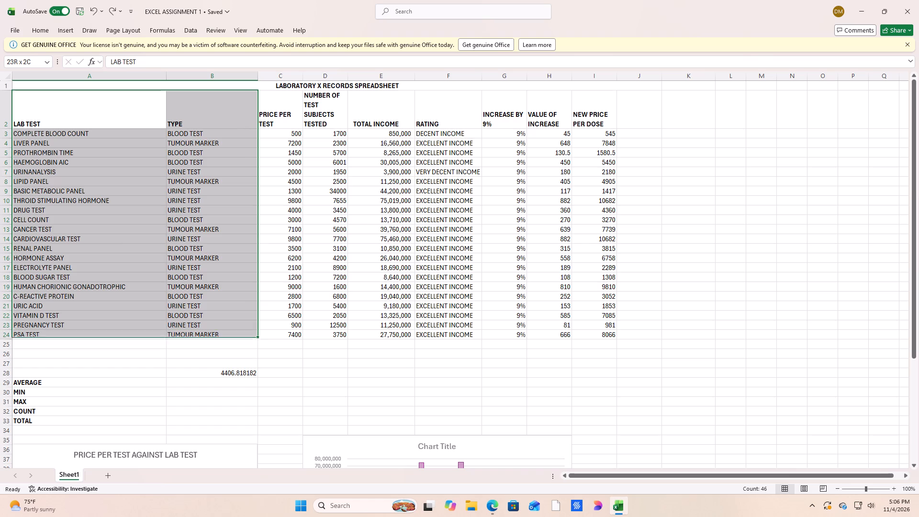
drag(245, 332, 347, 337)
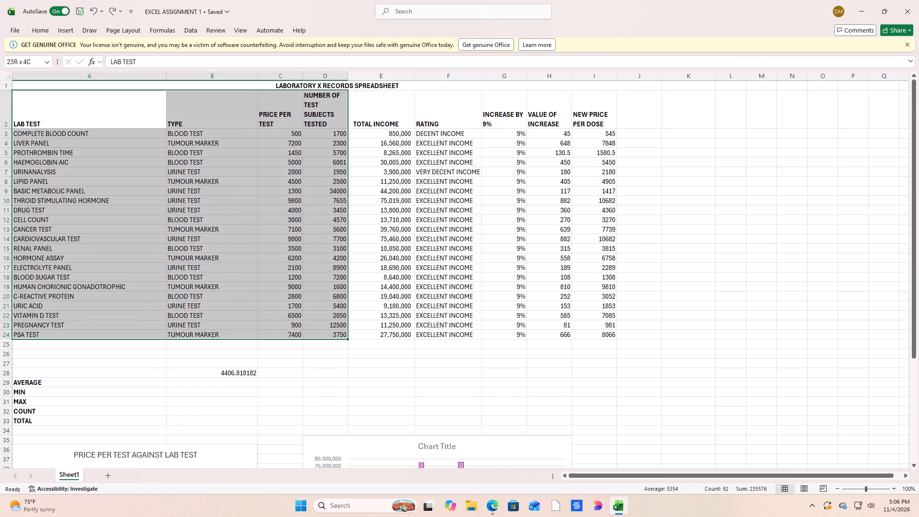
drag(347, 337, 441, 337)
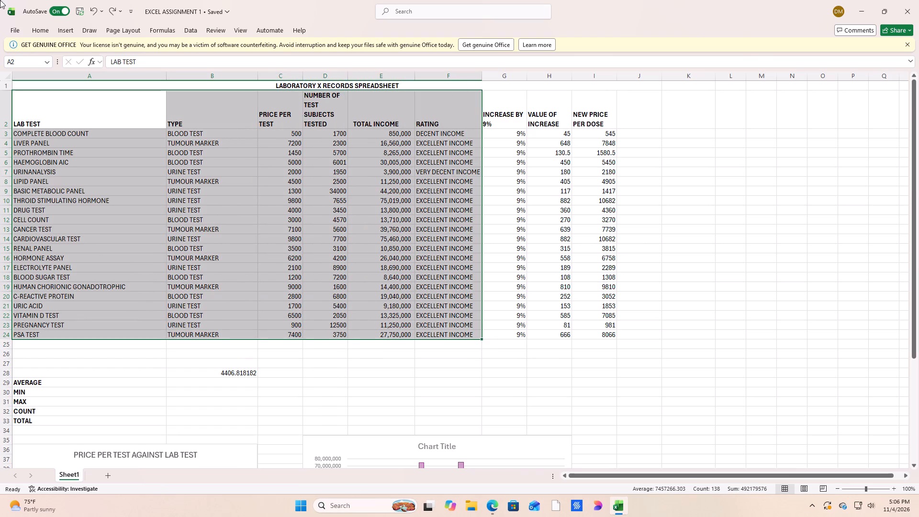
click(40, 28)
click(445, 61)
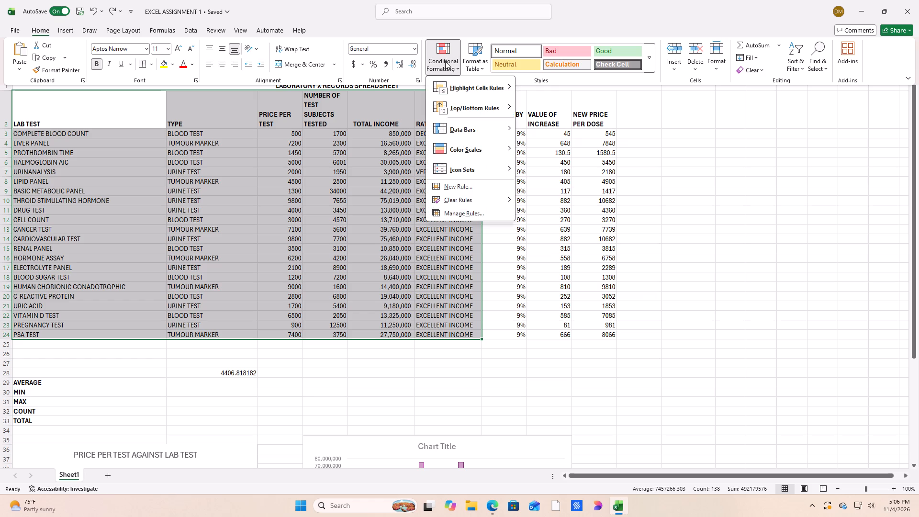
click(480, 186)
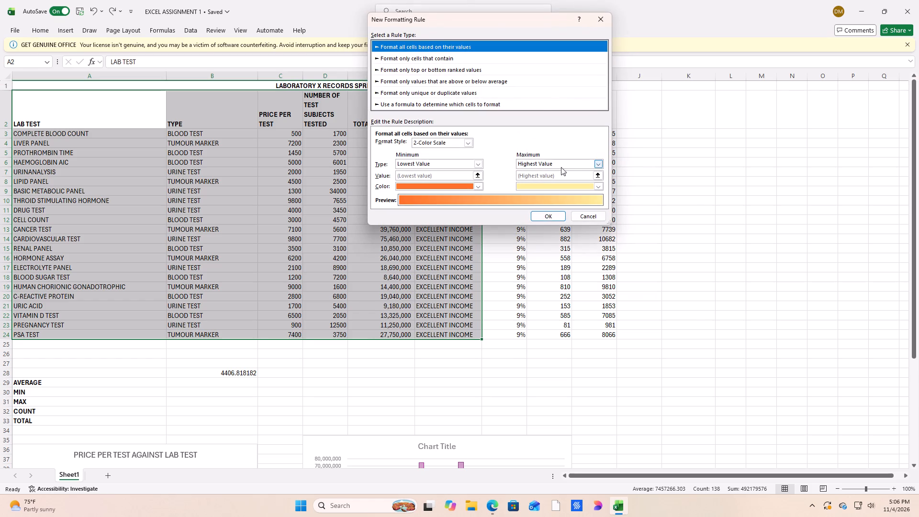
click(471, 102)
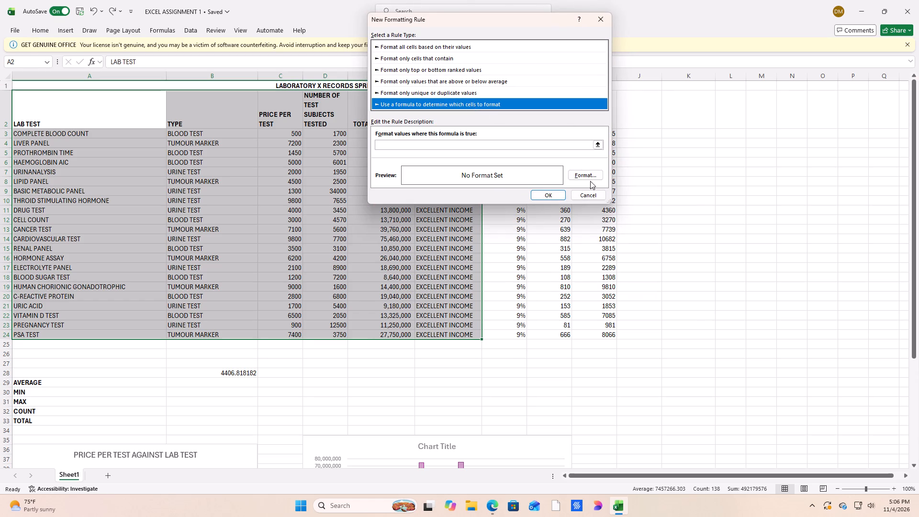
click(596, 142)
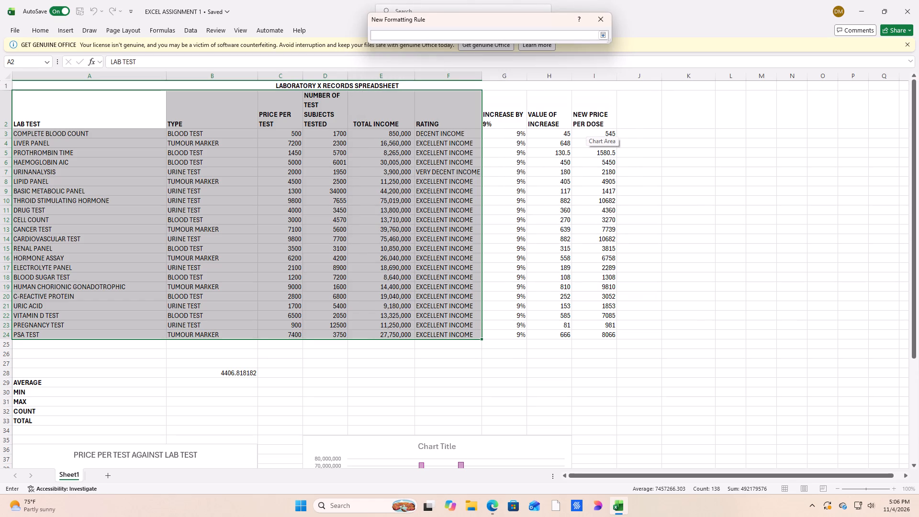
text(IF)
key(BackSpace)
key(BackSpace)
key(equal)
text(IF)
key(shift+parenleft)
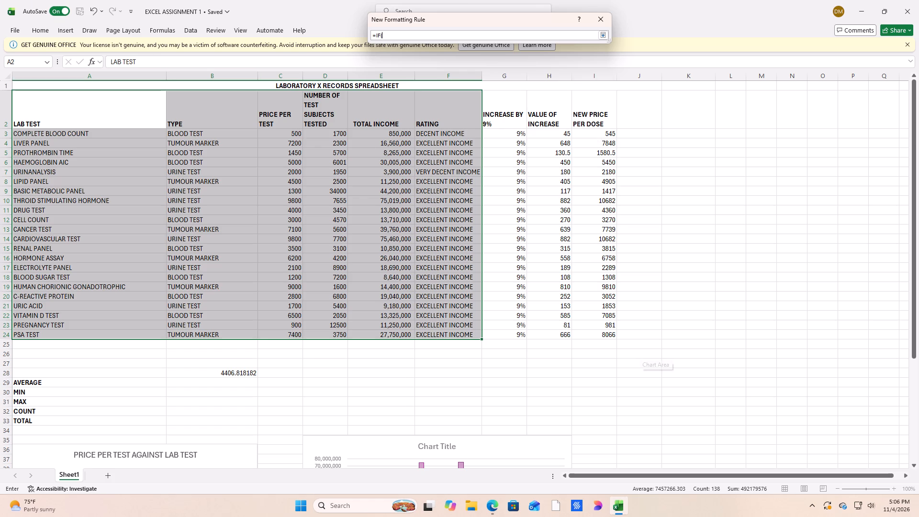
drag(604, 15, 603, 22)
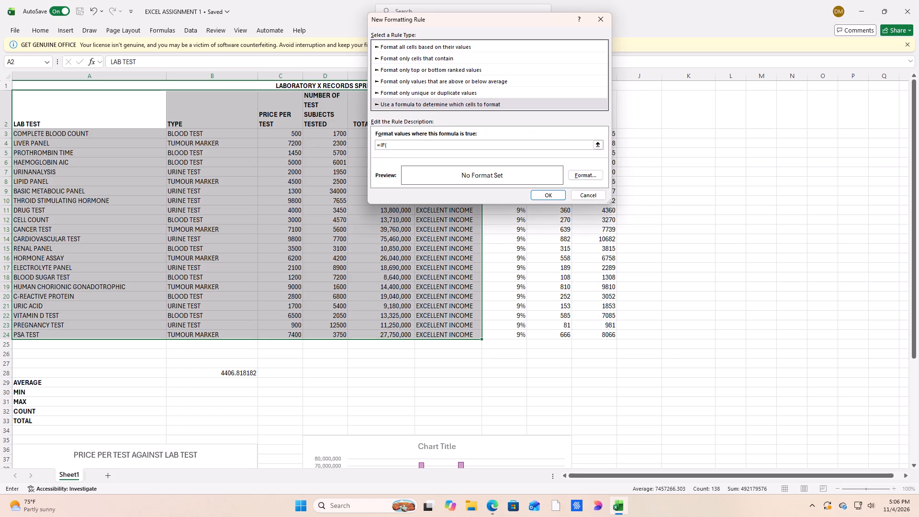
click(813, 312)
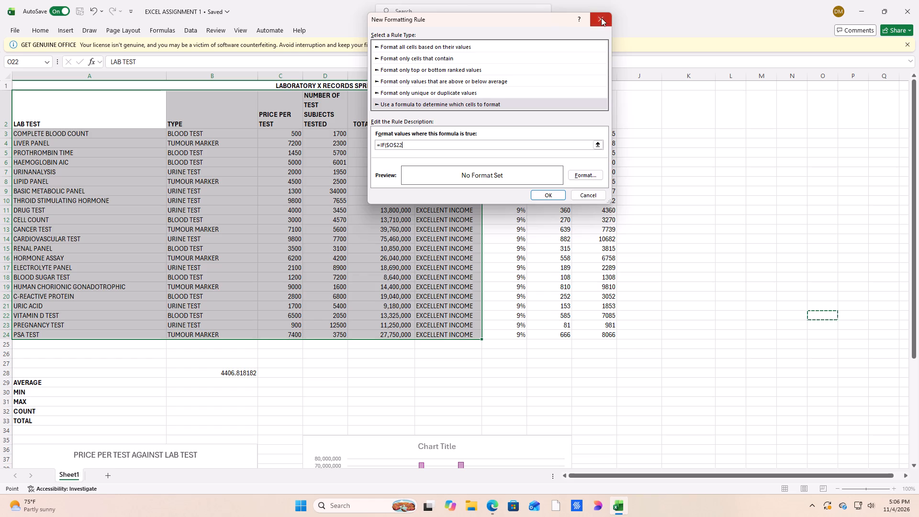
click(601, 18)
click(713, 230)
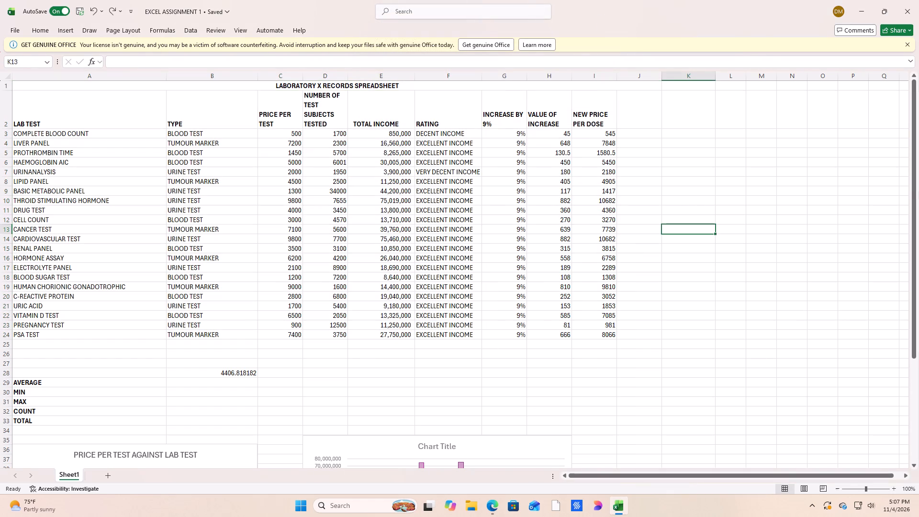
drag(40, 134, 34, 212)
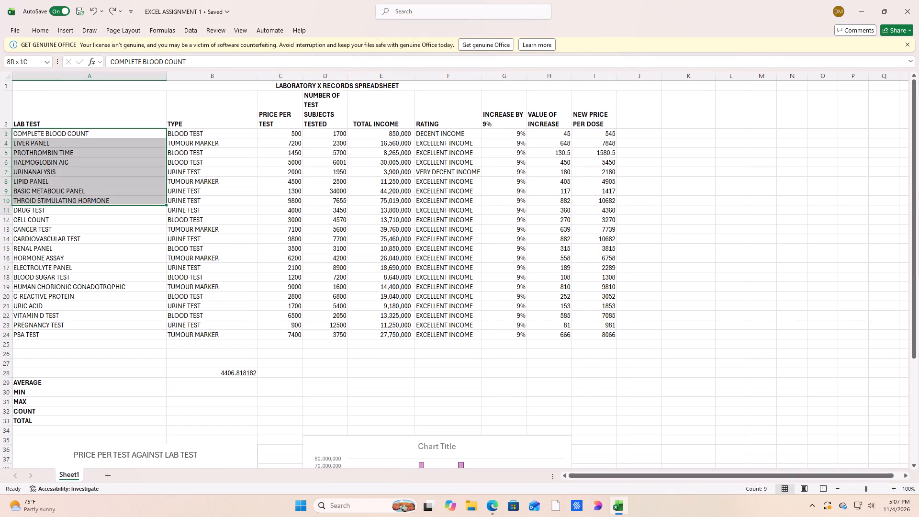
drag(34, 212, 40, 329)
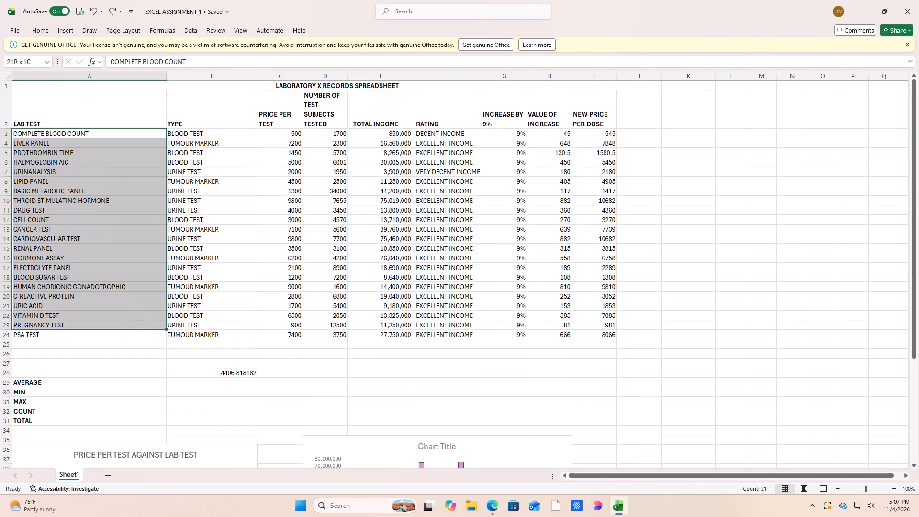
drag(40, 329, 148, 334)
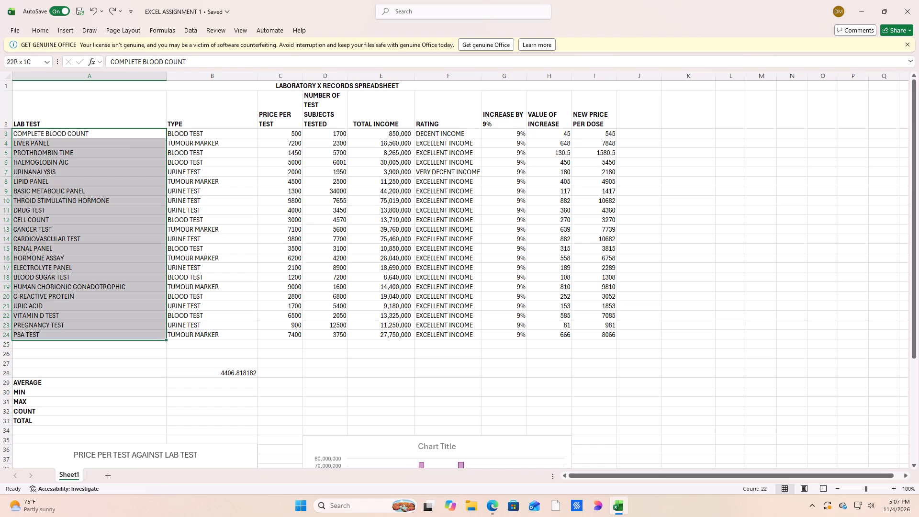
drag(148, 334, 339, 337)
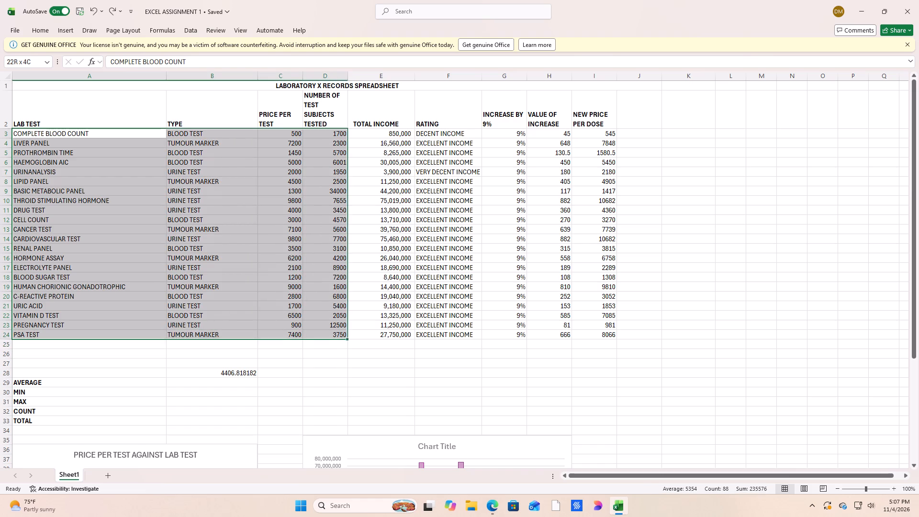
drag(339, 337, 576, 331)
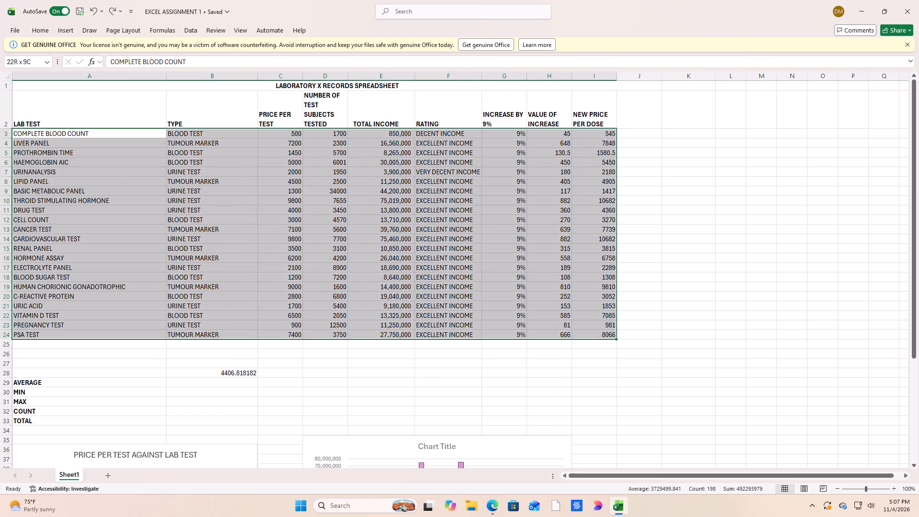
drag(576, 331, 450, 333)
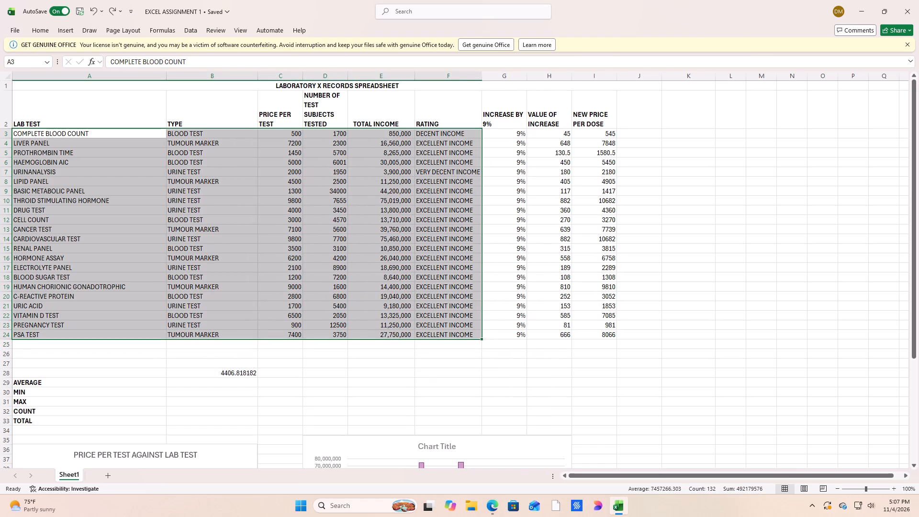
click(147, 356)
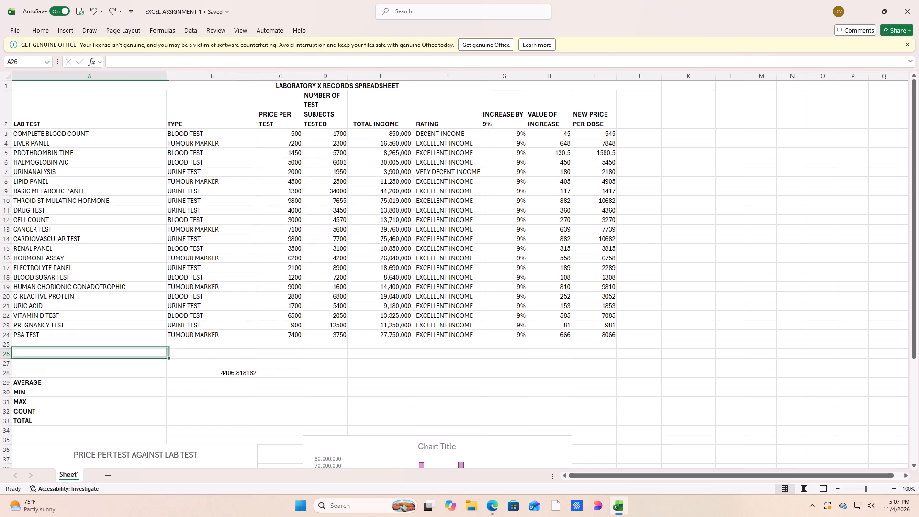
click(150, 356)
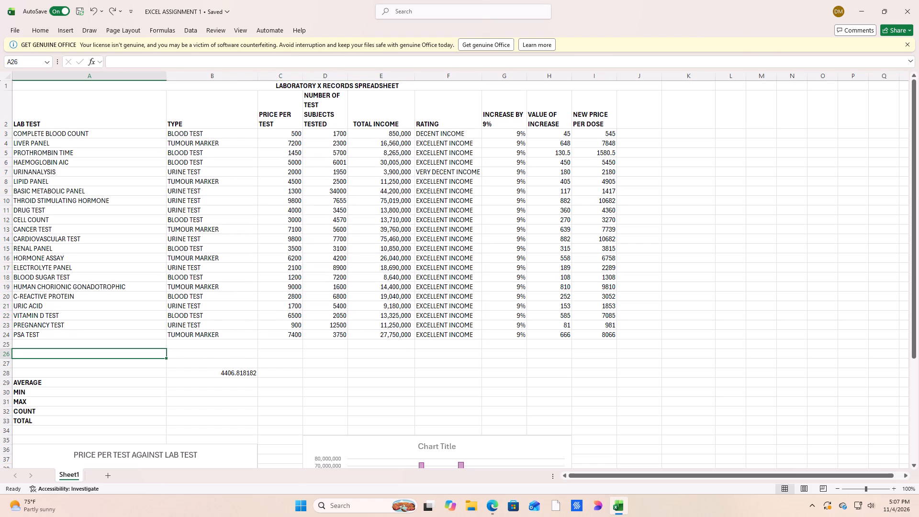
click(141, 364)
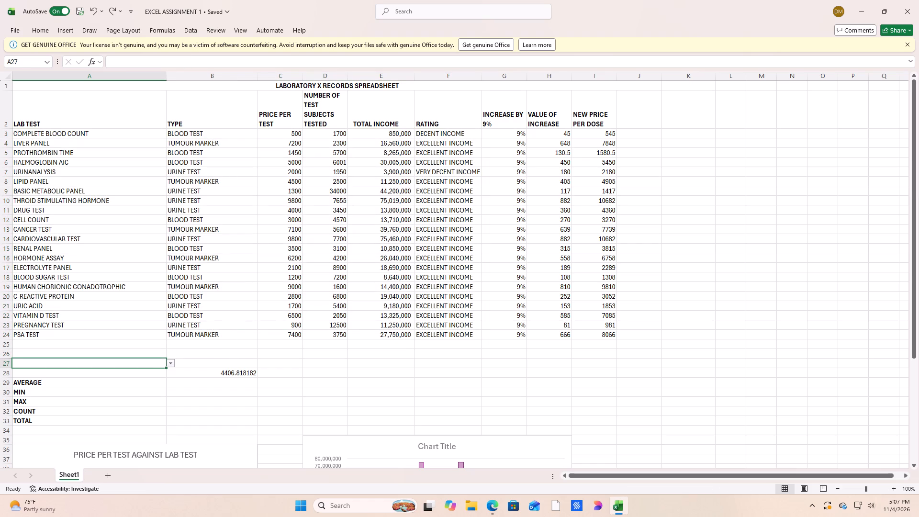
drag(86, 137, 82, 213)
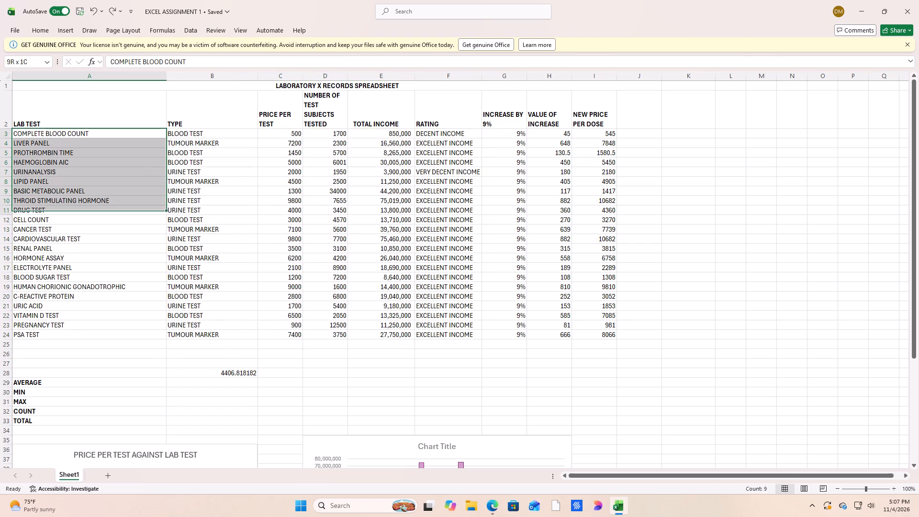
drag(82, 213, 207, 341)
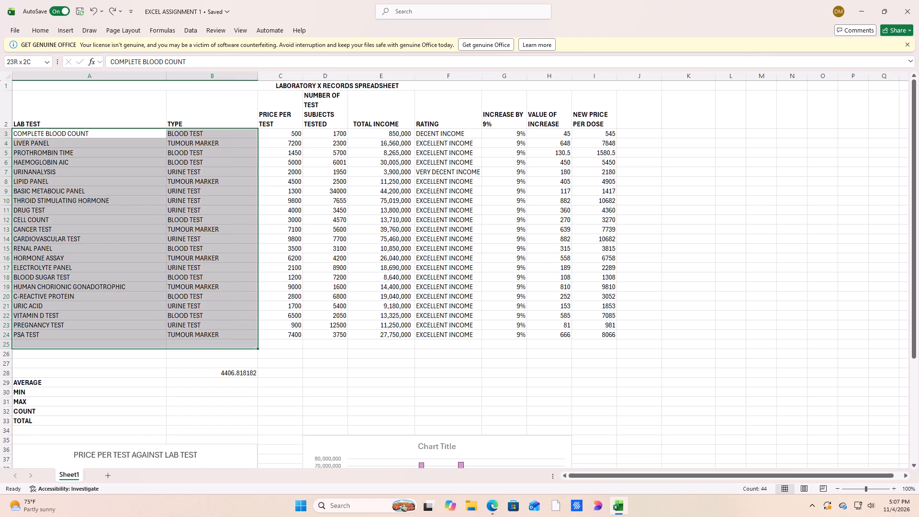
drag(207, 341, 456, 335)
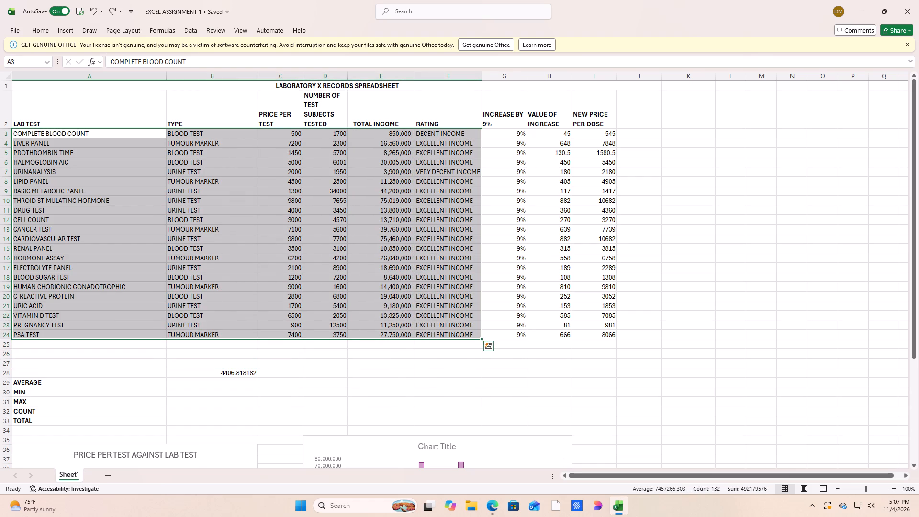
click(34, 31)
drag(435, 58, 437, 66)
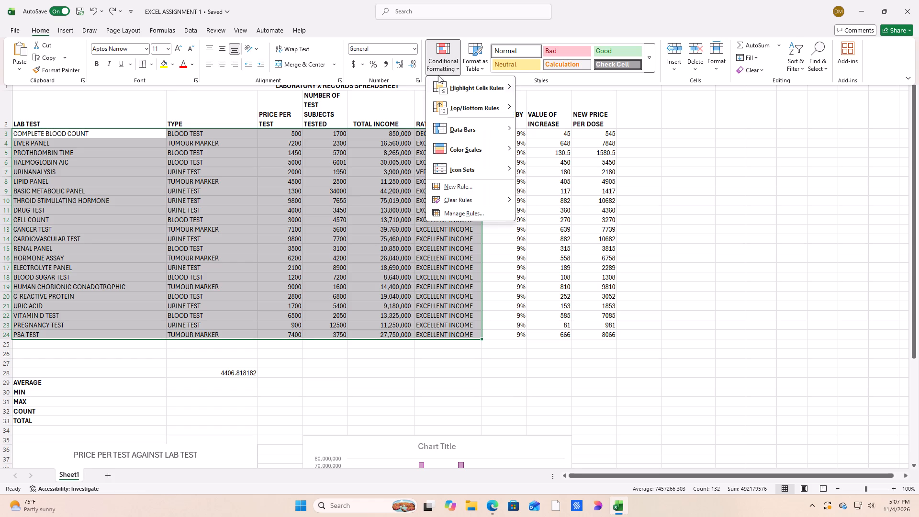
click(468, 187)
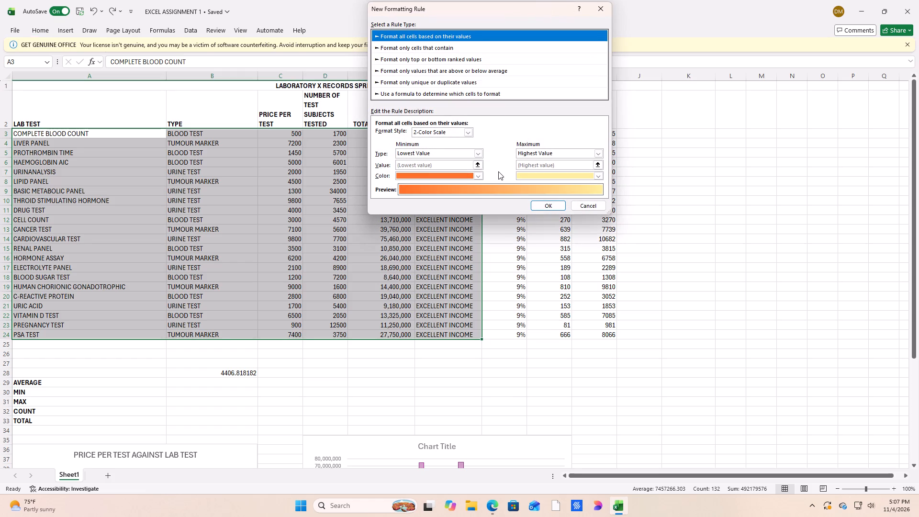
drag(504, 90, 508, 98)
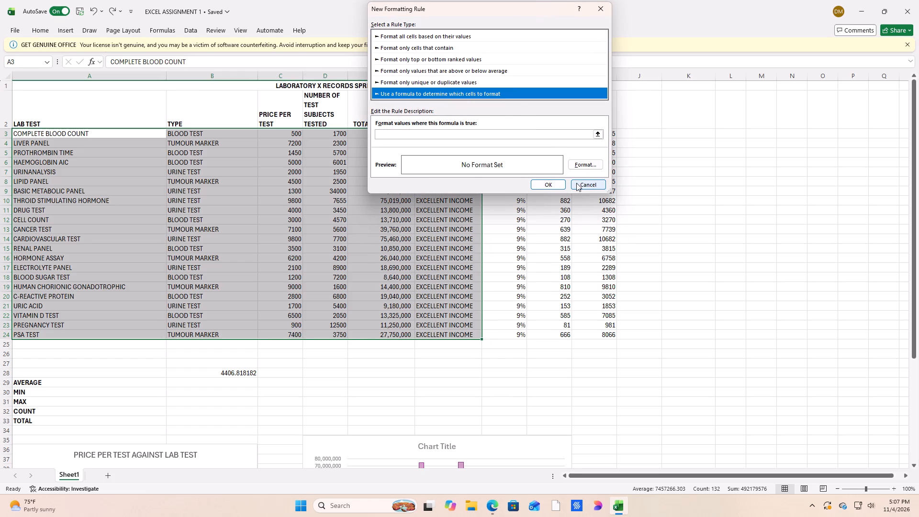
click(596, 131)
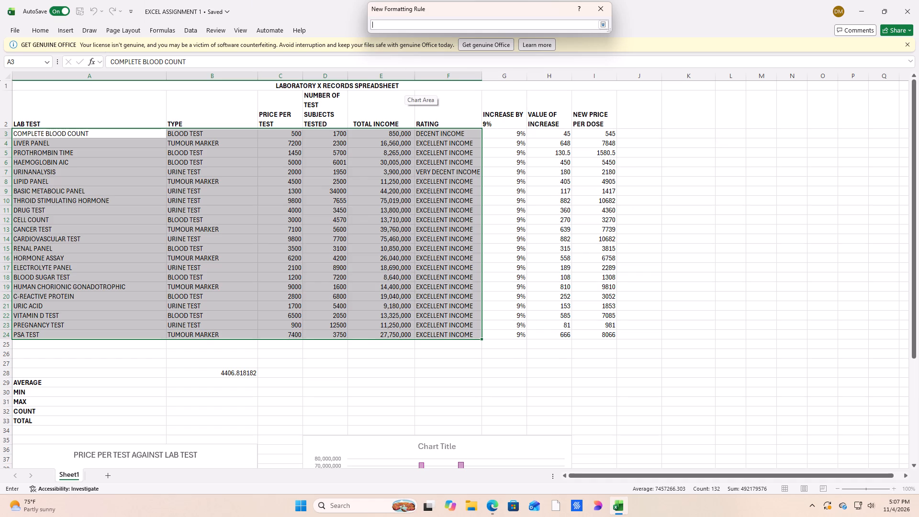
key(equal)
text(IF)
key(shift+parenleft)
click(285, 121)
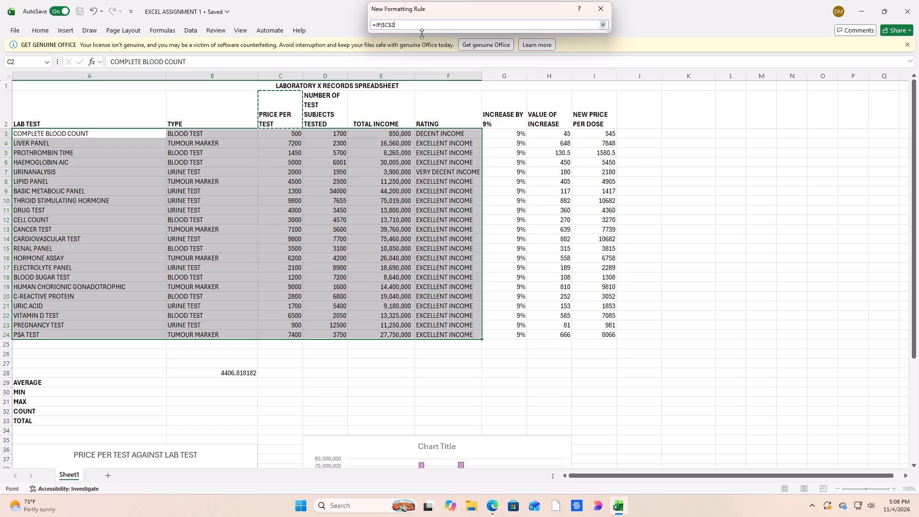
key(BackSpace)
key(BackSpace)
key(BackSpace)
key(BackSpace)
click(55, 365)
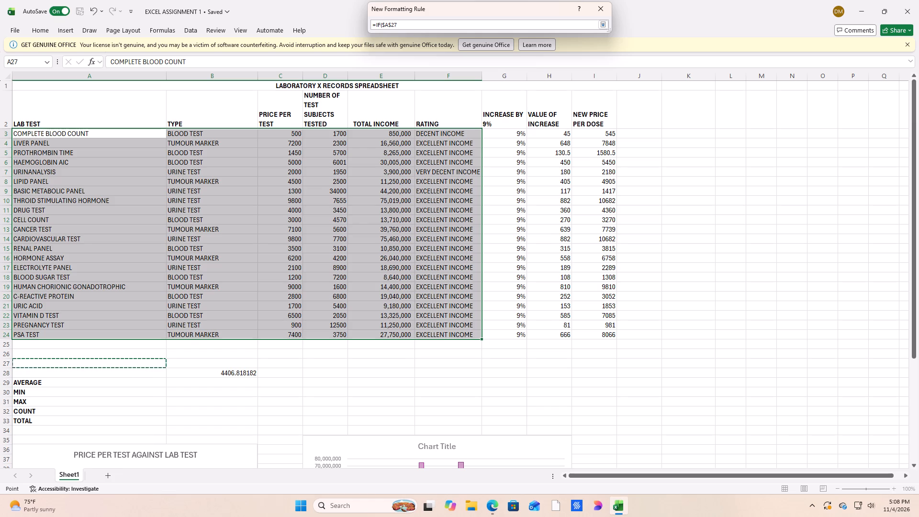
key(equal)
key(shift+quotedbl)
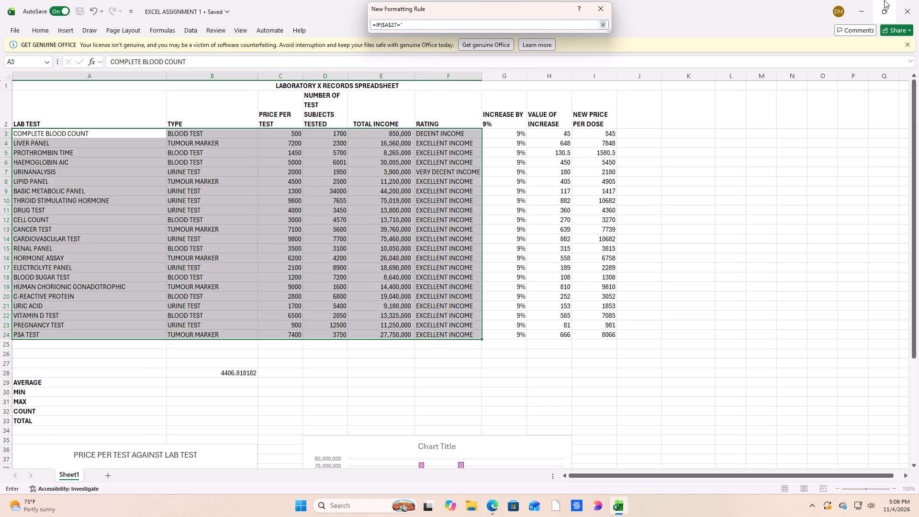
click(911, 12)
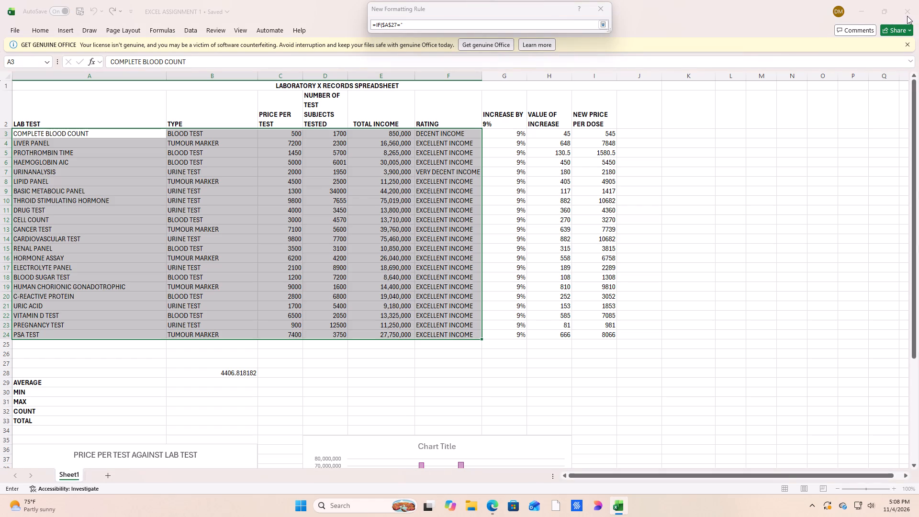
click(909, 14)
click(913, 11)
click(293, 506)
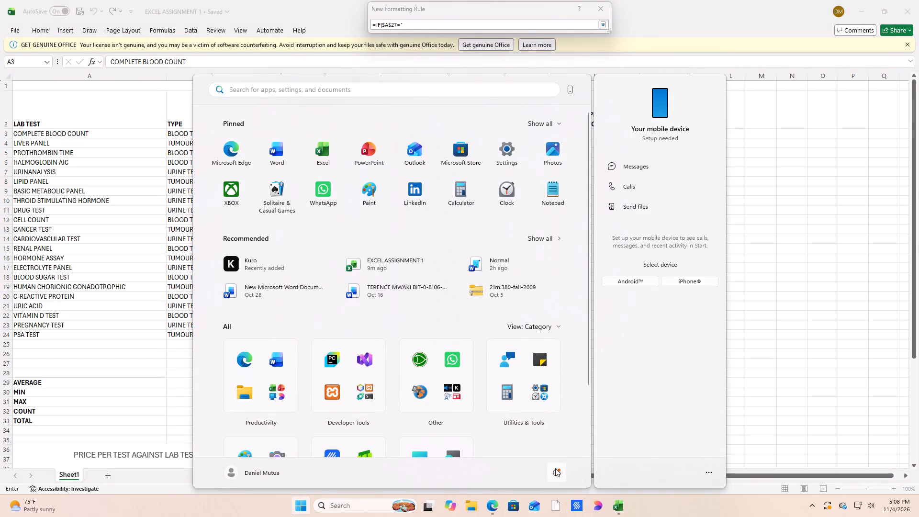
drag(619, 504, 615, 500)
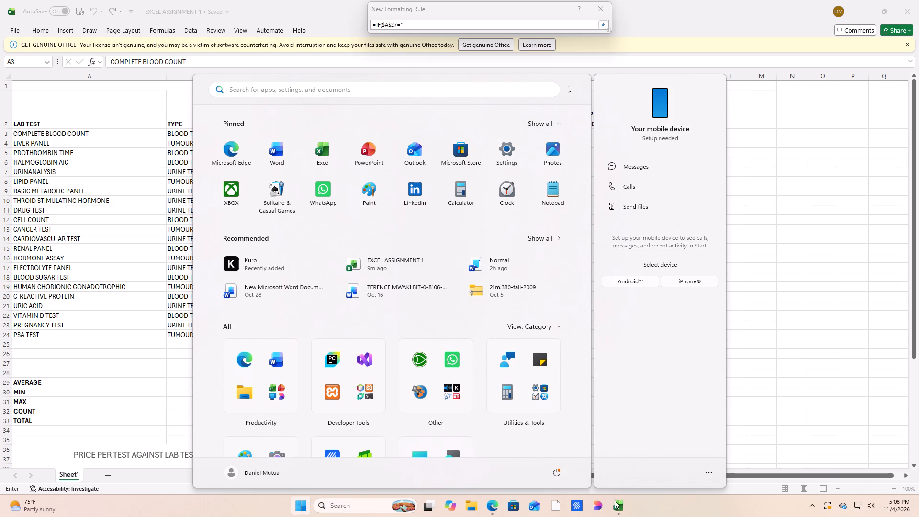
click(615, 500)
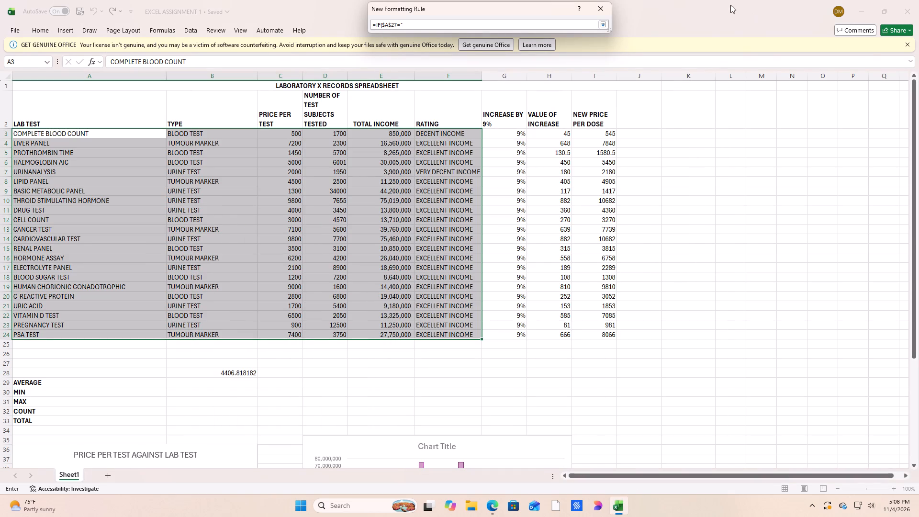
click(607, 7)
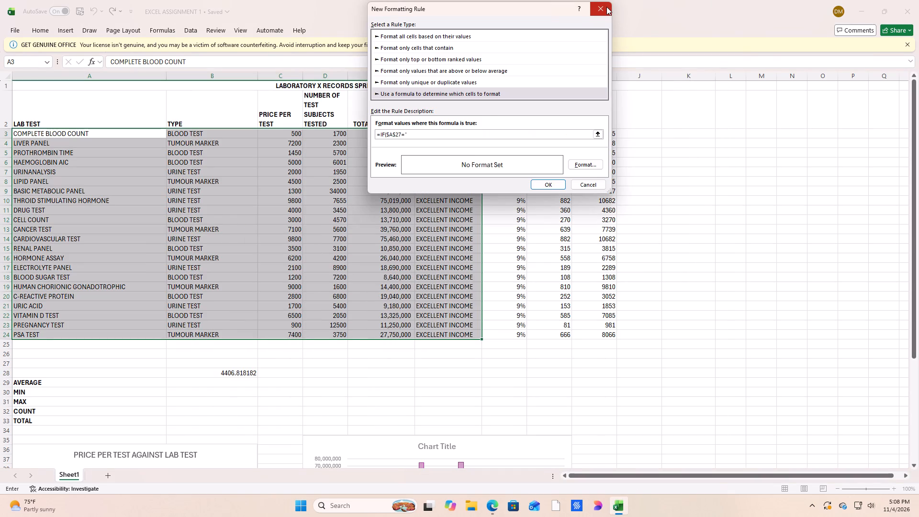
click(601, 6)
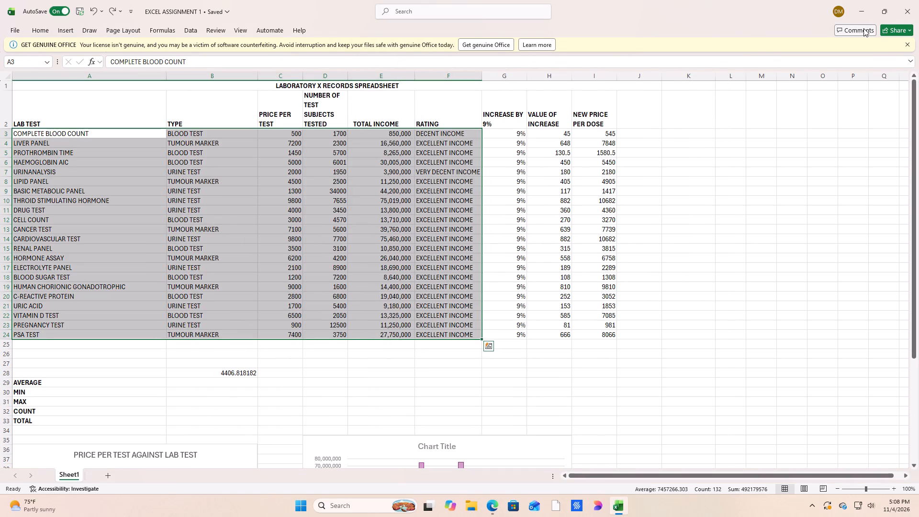
Close the EXCEL ASSIGNMENT 1 workbook.
click(913, 15)
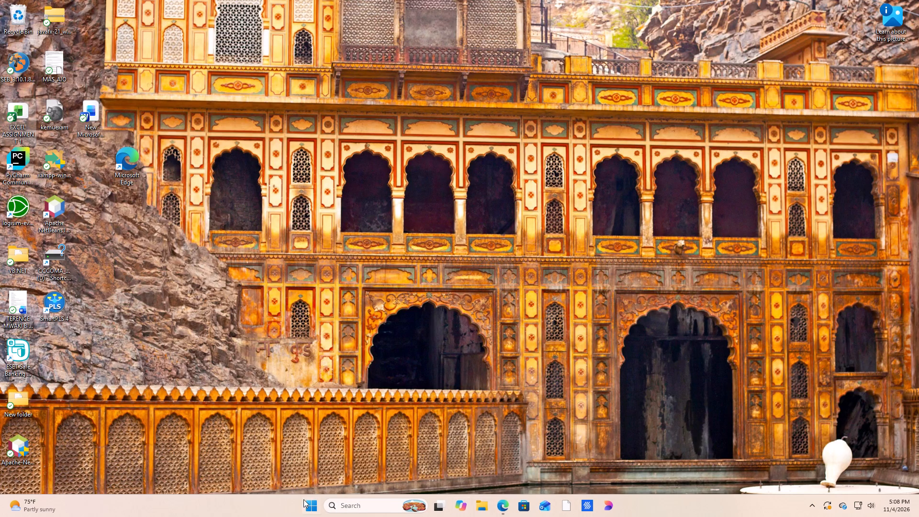
Shut down the computer, choosing the plain shutdown without installing updates.
click(311, 499)
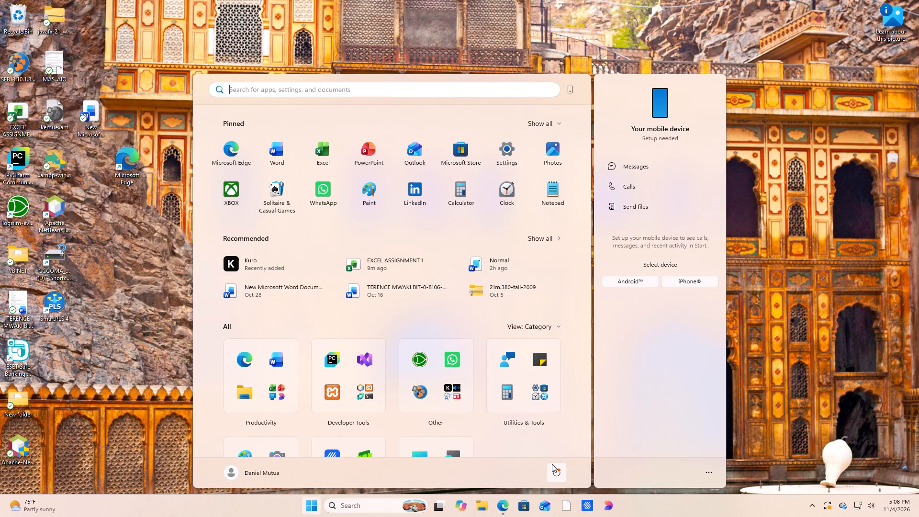
click(550, 464)
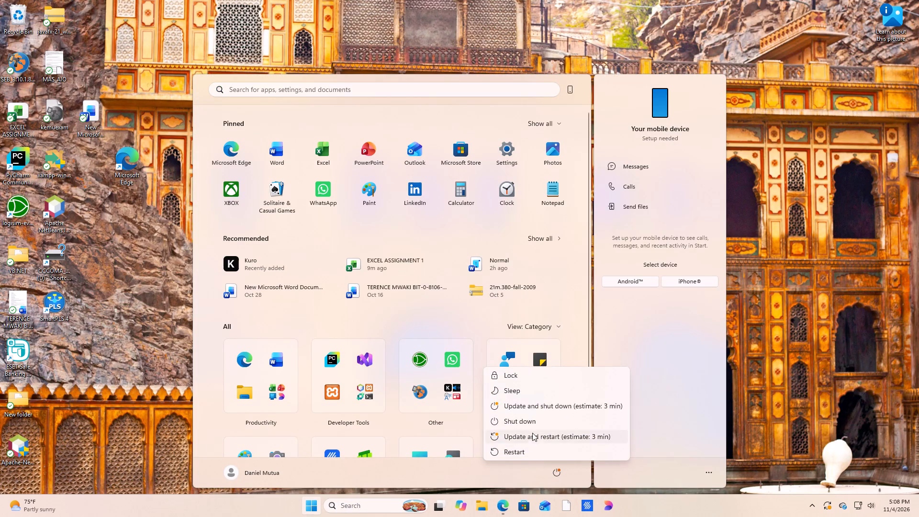
click(532, 421)
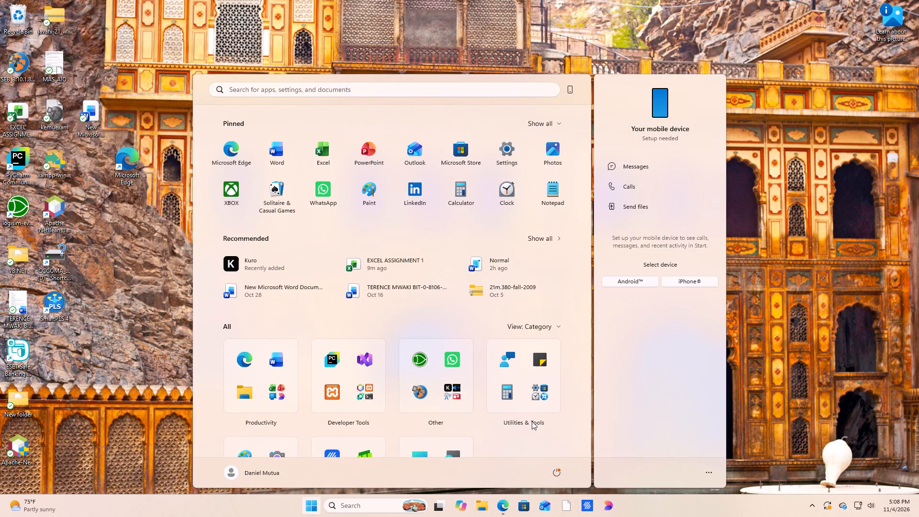